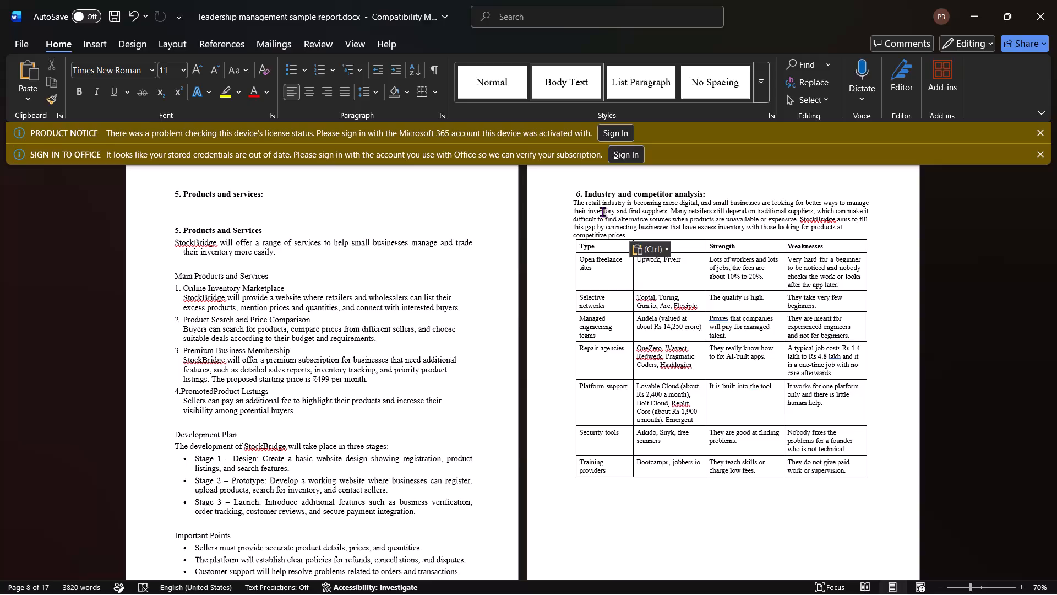
Set the pasted industry introduction in section 6 to Keep Text Only.
click(647, 248)
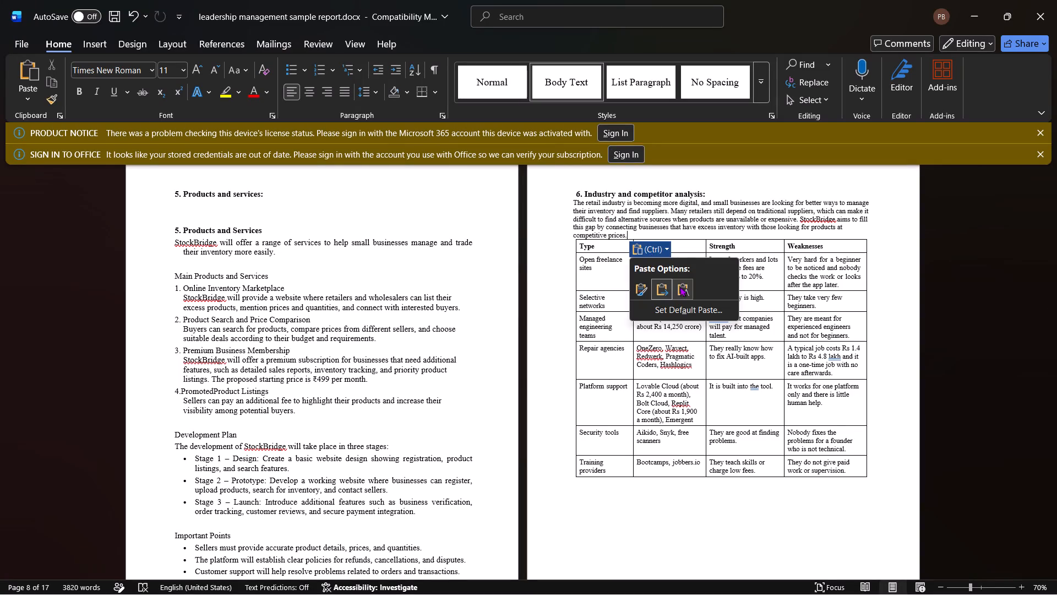
click(679, 286)
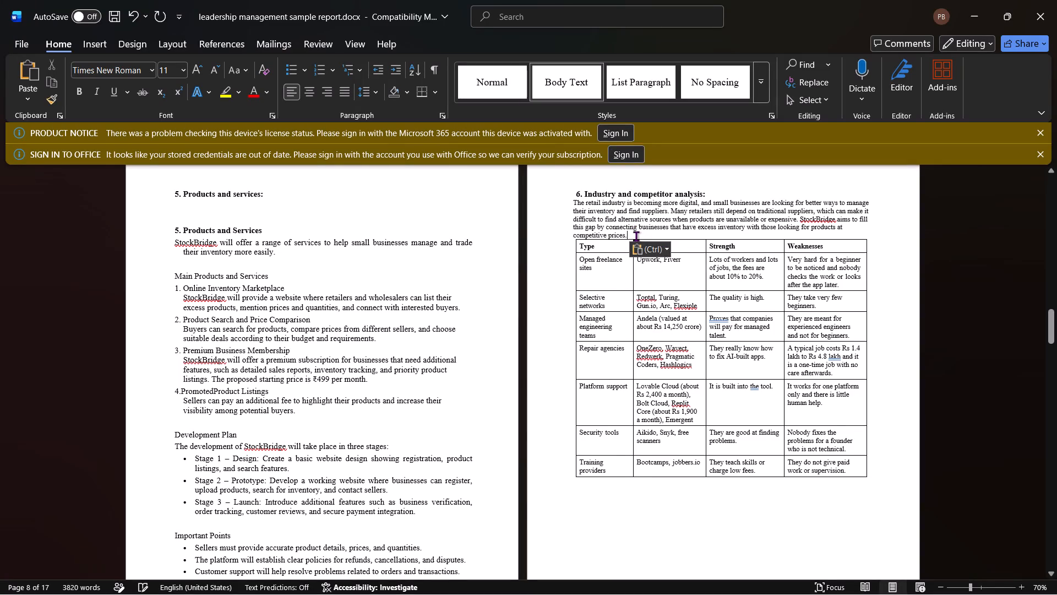
Justify the introductory paragraph under "6. Industry and competitor analysis".
drag(639, 236, 570, 207)
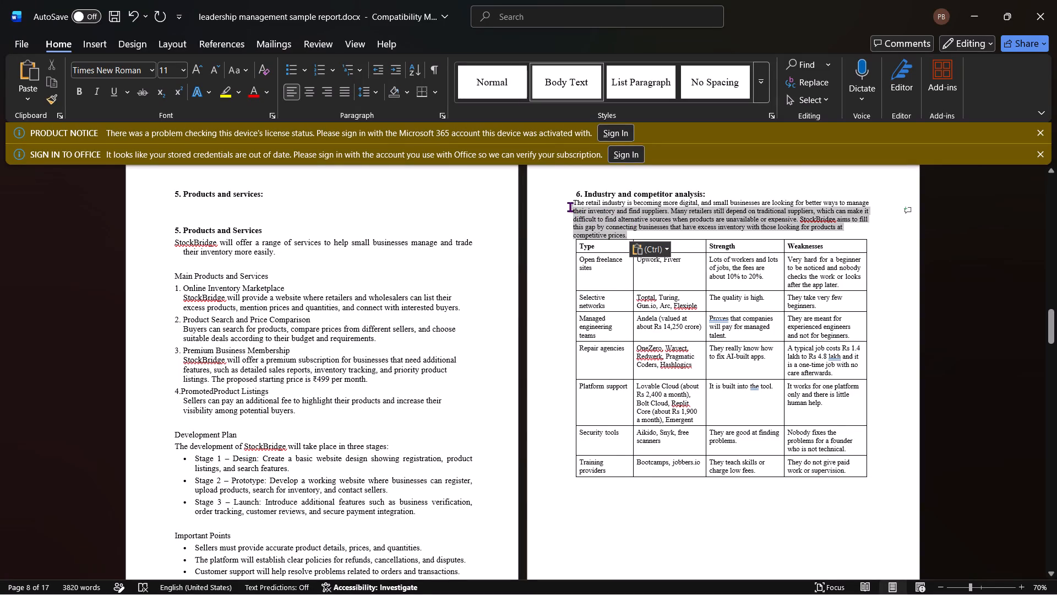
drag(570, 207, 568, 204)
key(ctrl+j)
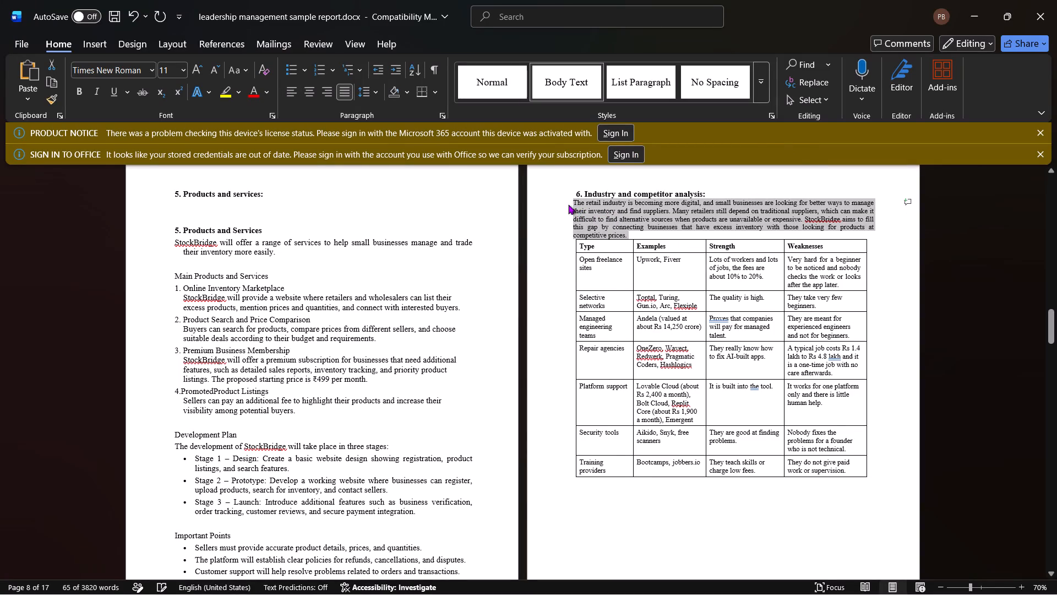
click(606, 547)
Set the pasted Products and Services content to font size 11, from its duplicate heading through the bulleted points, leaving the main section heading unchanged.
click(358, 323)
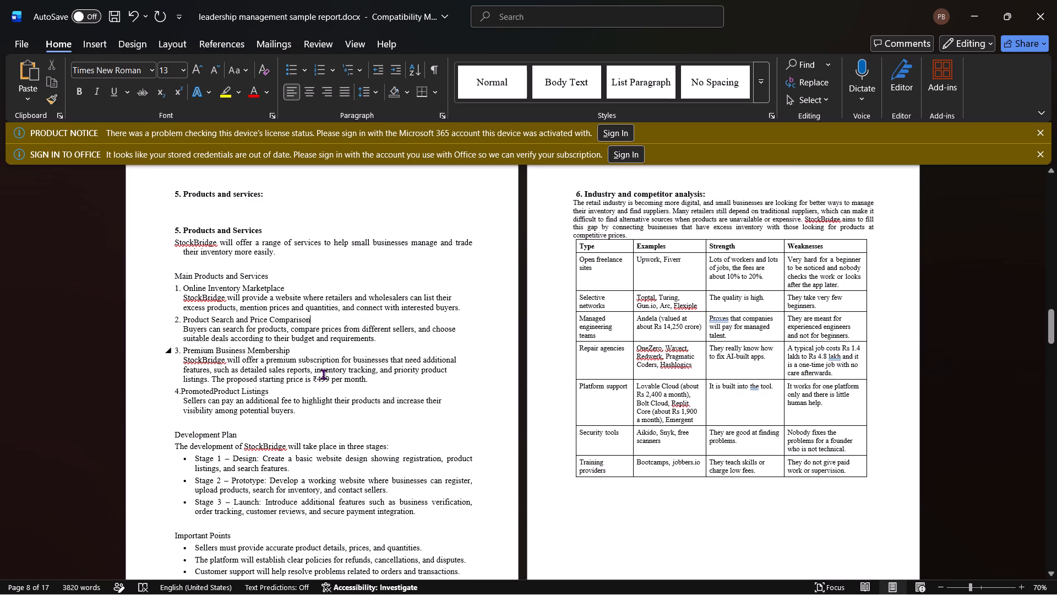
scroll(347, 350, up, 3)
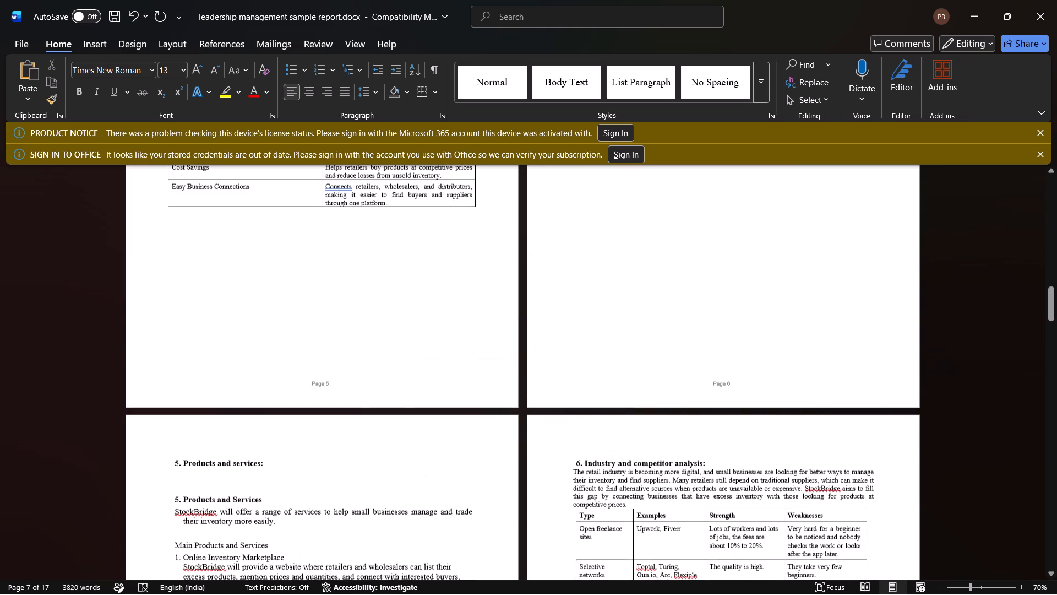
scroll(604, 257, up, 4)
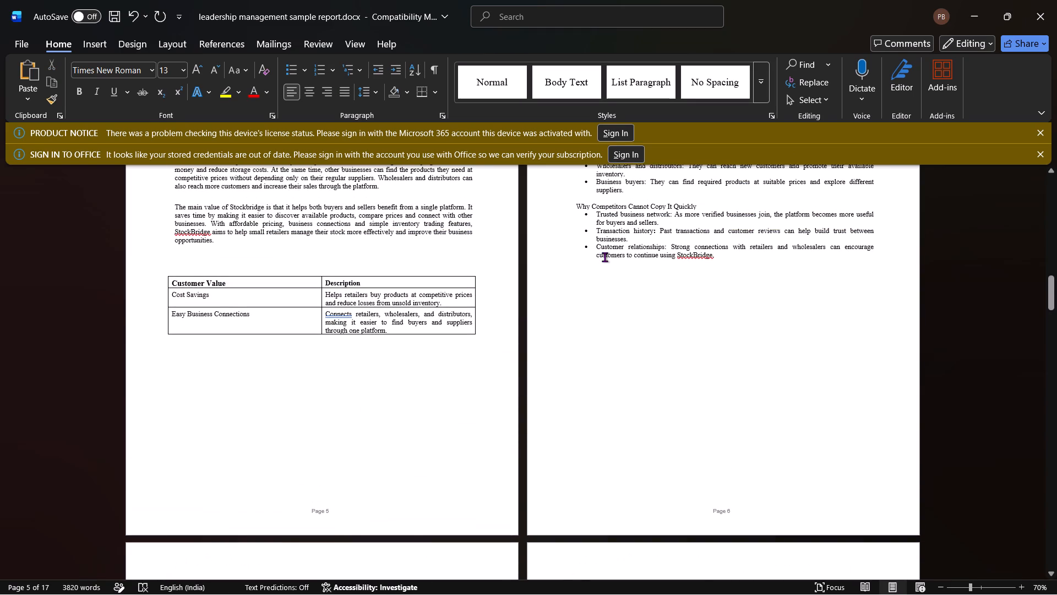
scroll(604, 257, down, 1)
click(629, 172)
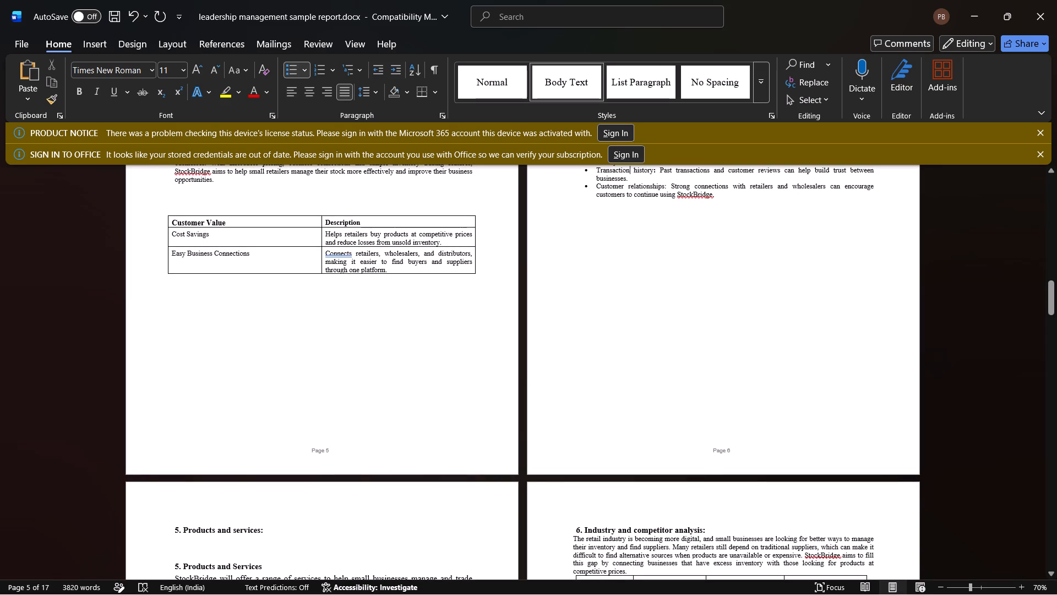
scroll(401, 387, down, 7)
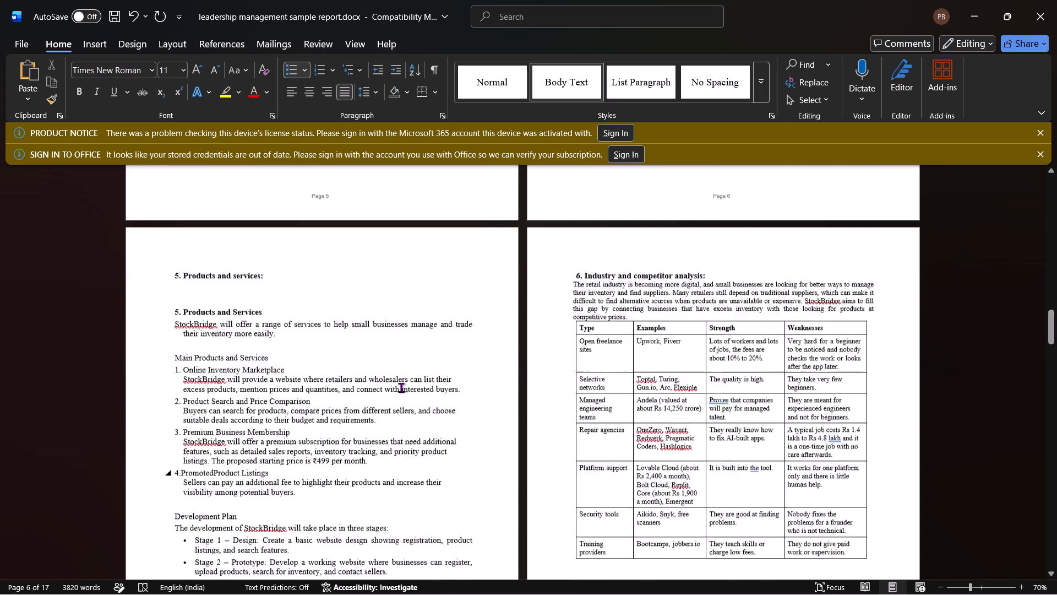
scroll(401, 387, down, 1)
drag(279, 511, 231, 138)
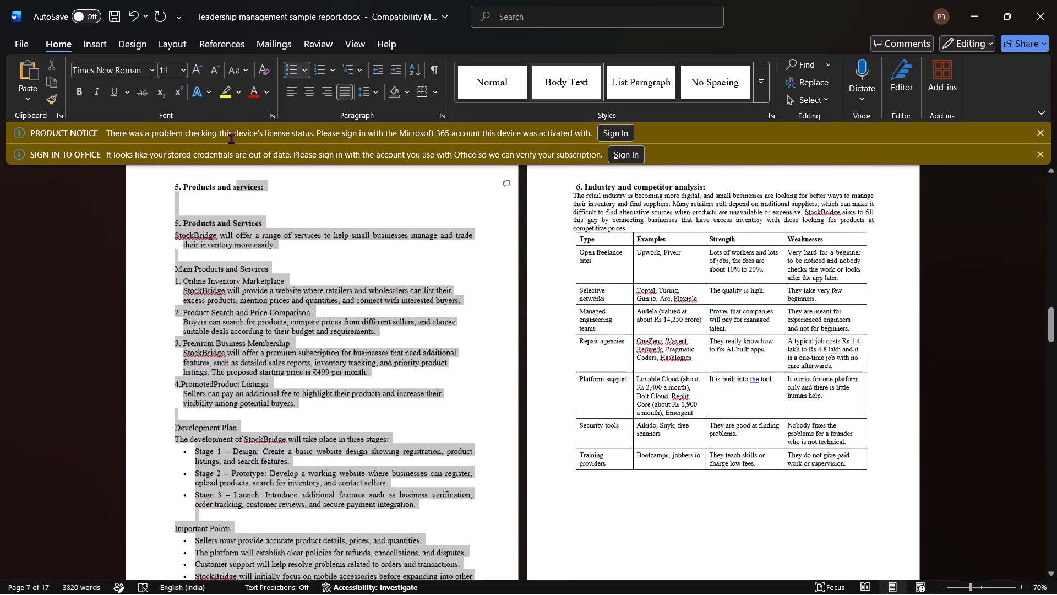
drag(231, 138, 172, 330)
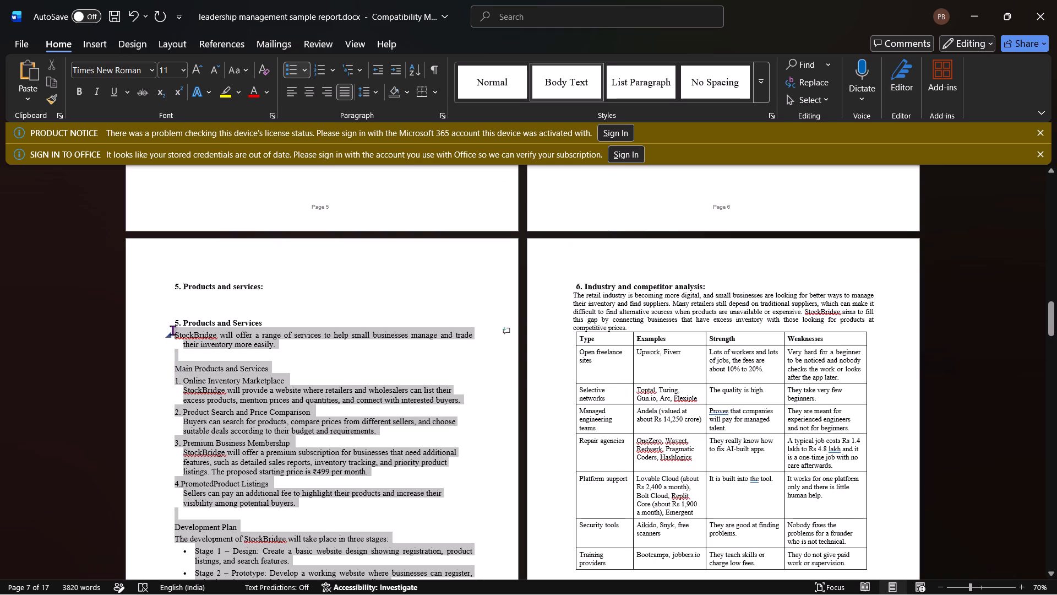
drag(172, 330, 172, 323)
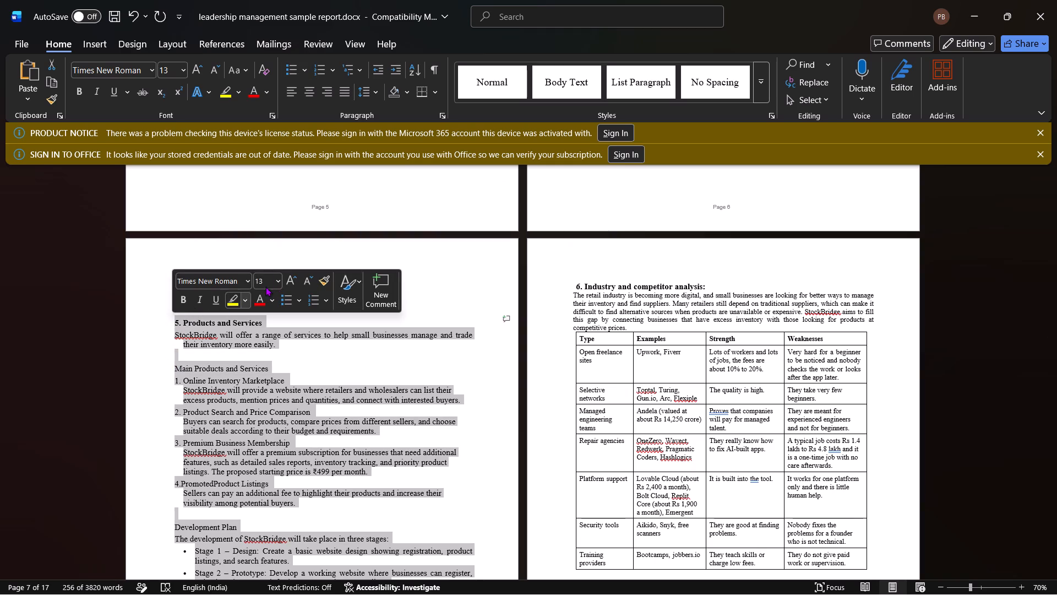
click(280, 279)
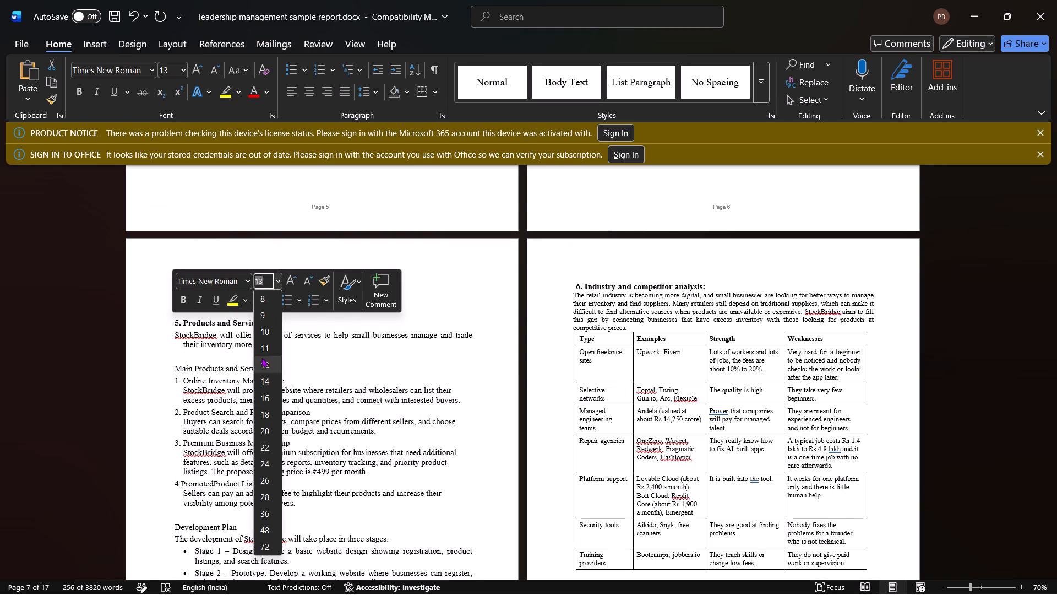
click(261, 354)
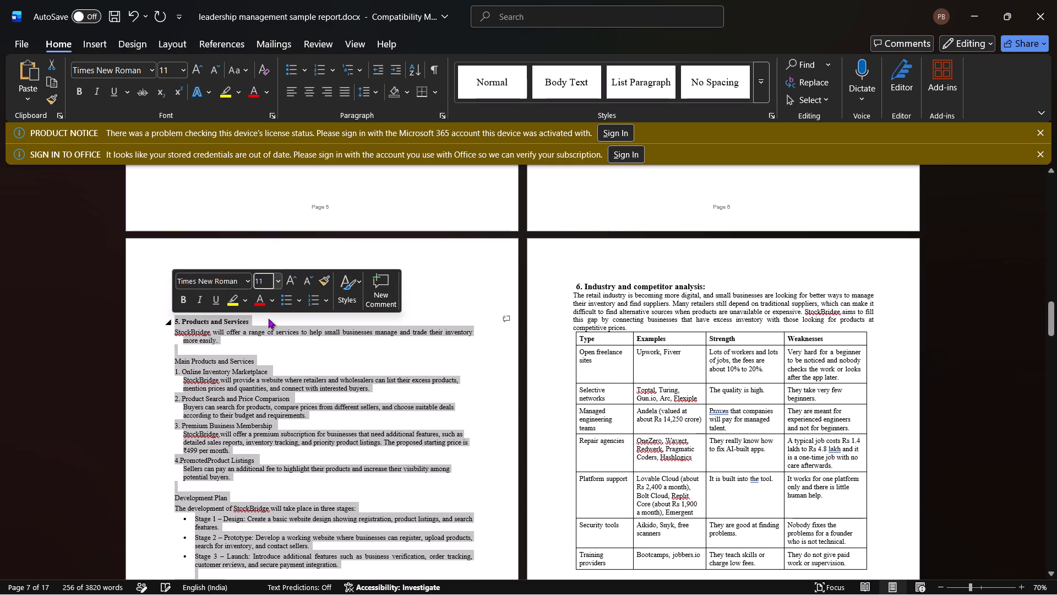
click(265, 246)
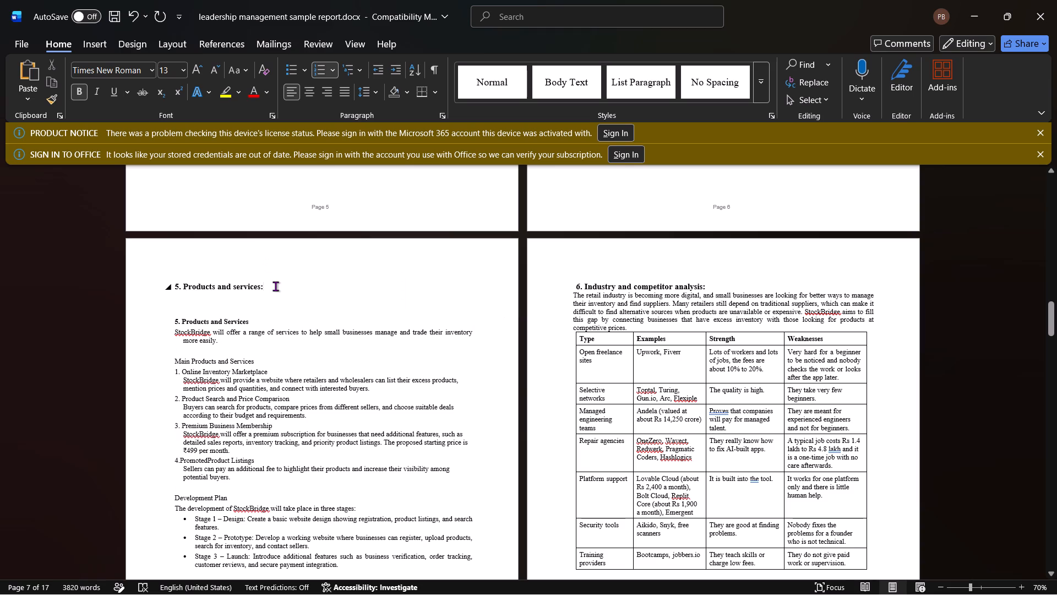
Delete the duplicate "5. Products and Services" heading and the blank lines between the main section 5 heading and its first paragraph.
drag(275, 286, 257, 318)
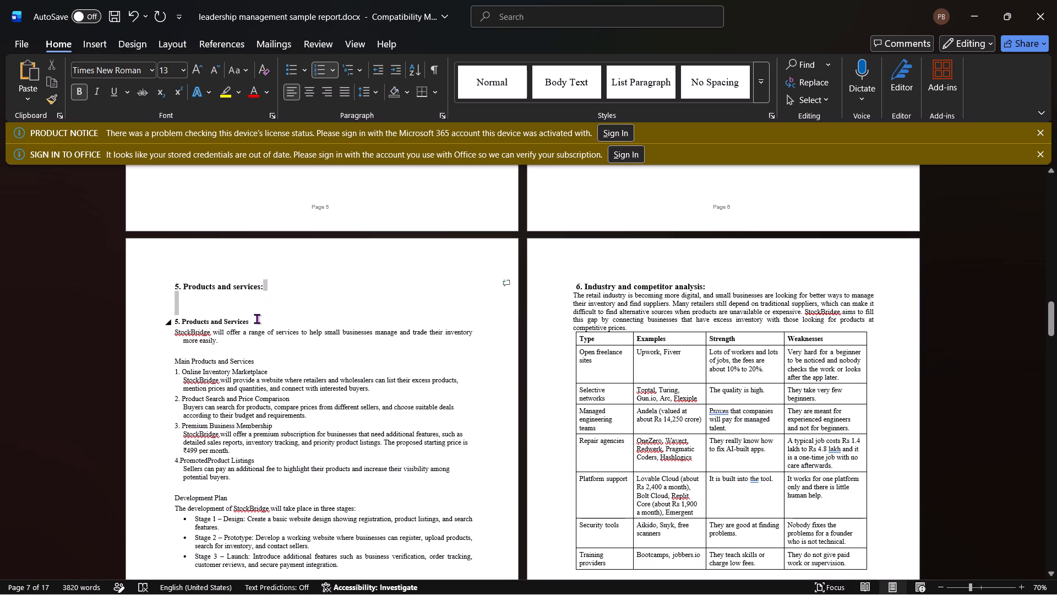
click(257, 318)
click(257, 318)
key(BackSpace)
key(BackSpace)
key(BackSpace)
key(BackSpace)
key(BackSpace)
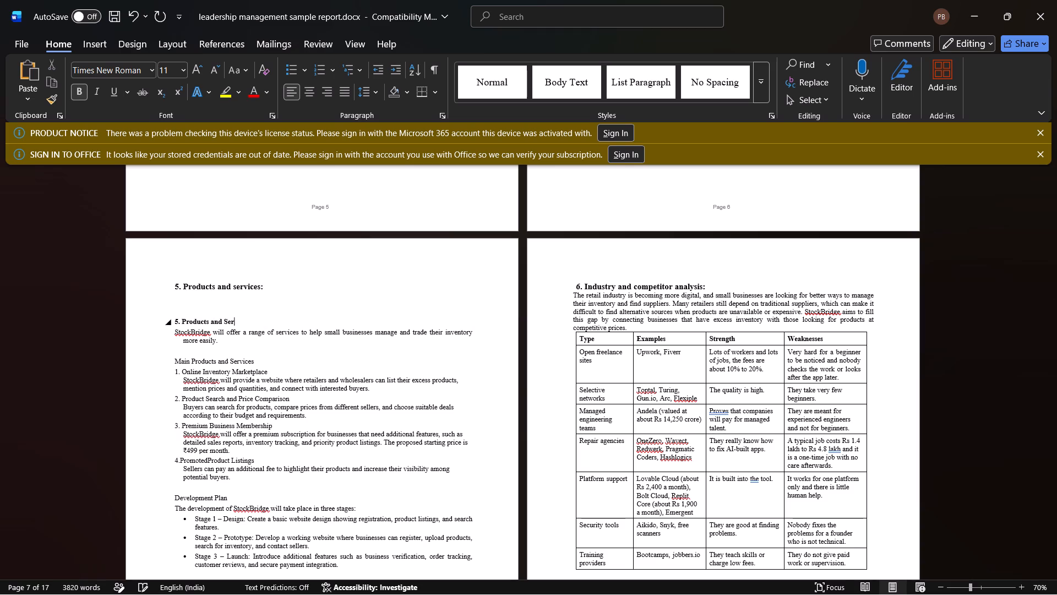
key(BackSpace)
key(BackSpace)
key(BackSpace)
key(BackSpace)
key(BackSpace)
key(BackSpace)
key(BackSpace)
key(BackSpace)
key(BackSpace)
key(BackSpace)
key(BackSpace)
key(BackSpace)
key(BackSpace)
key(BackSpace)
key(BackSpace)
key(BackSpace)
key(BackSpace)
key(BackSpace)
key(BackSpace)
key(BackSpace)
key(BackSpace)
key(BackSpace)
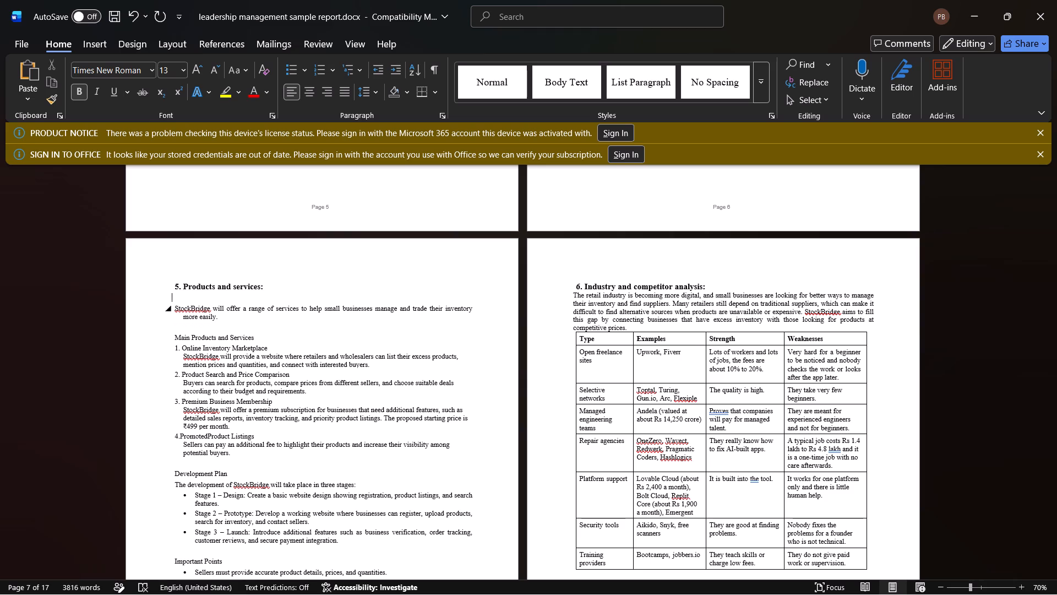
key(BackSpace)
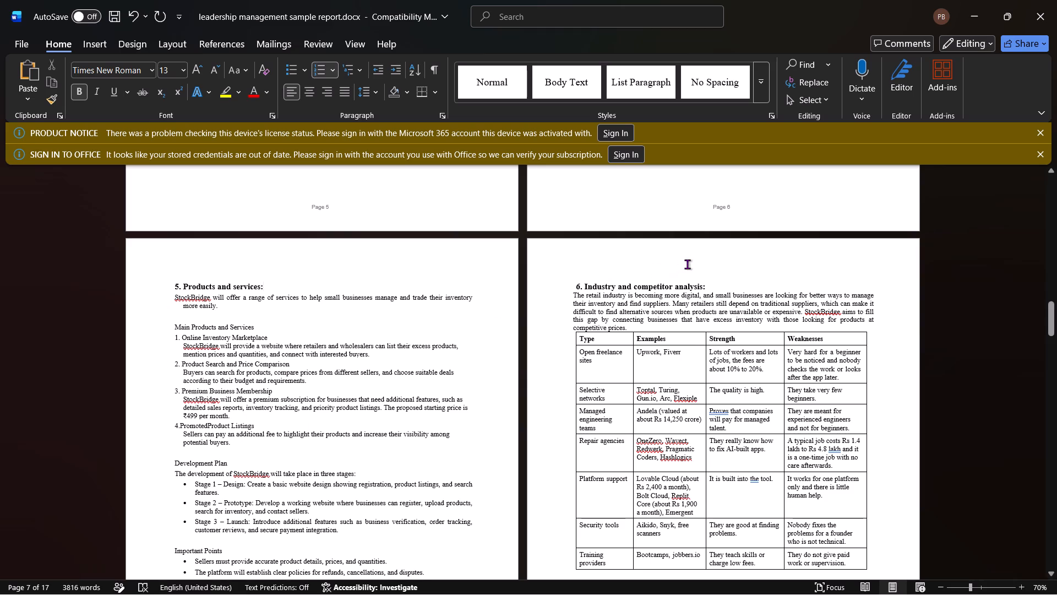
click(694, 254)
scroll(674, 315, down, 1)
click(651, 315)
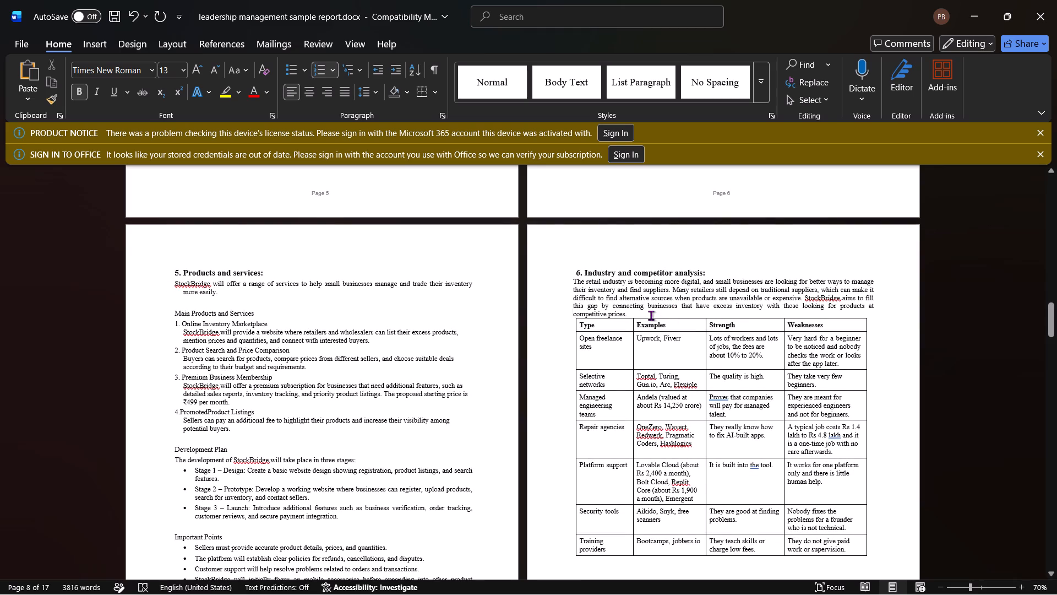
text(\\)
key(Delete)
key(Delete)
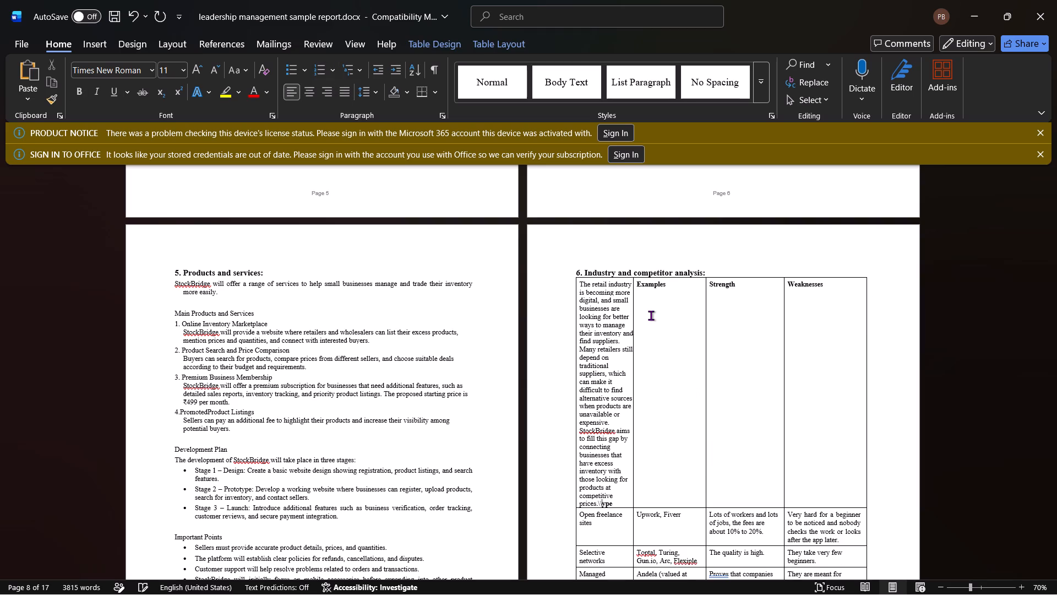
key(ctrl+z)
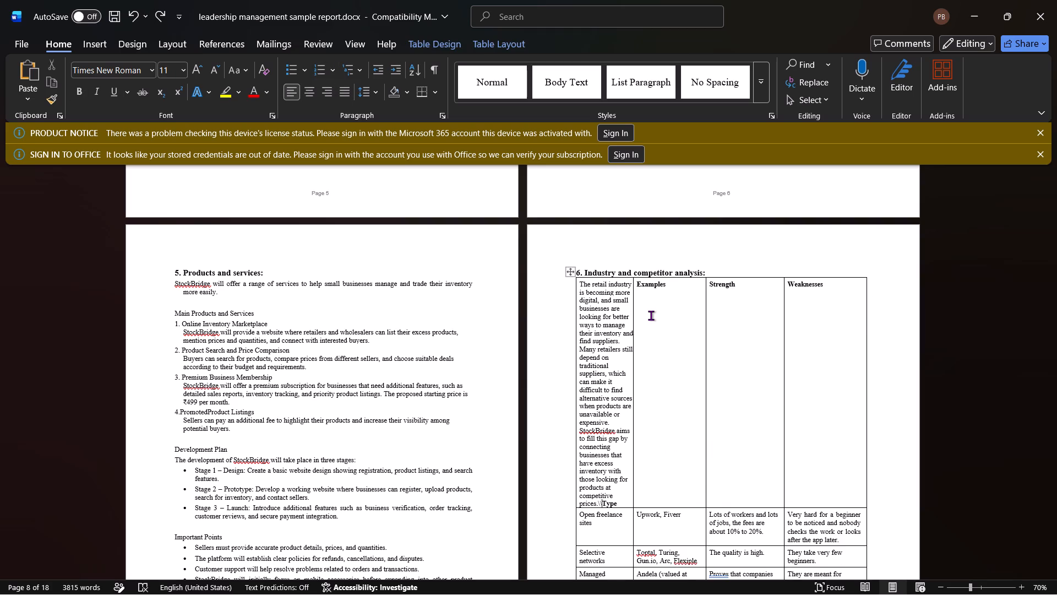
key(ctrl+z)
Remove the stray backslashes ending section 6's introductory paragraph and add a blank line between it and the competitor table.
click(651, 315)
key(BackSpace)
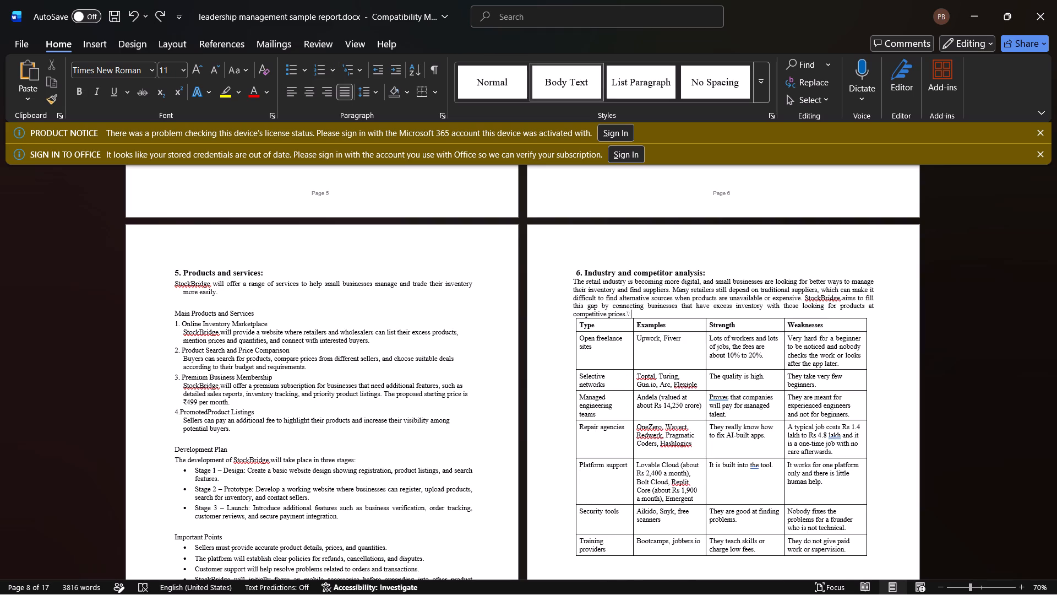
key(BackSpace)
key(Return)
key(backslash)
key(BackSpace)
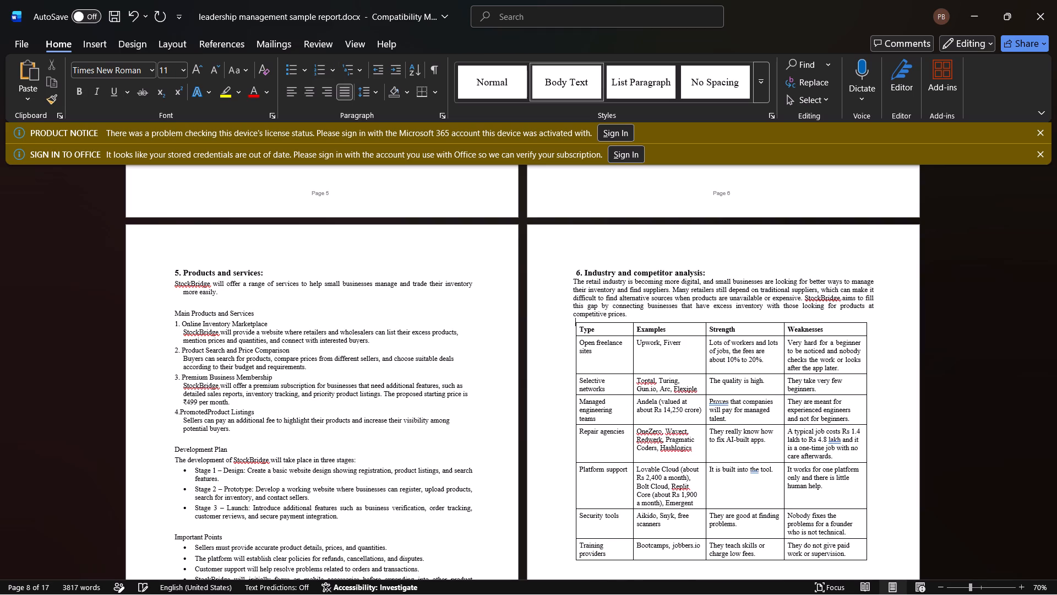
scroll(651, 315, down, 2)
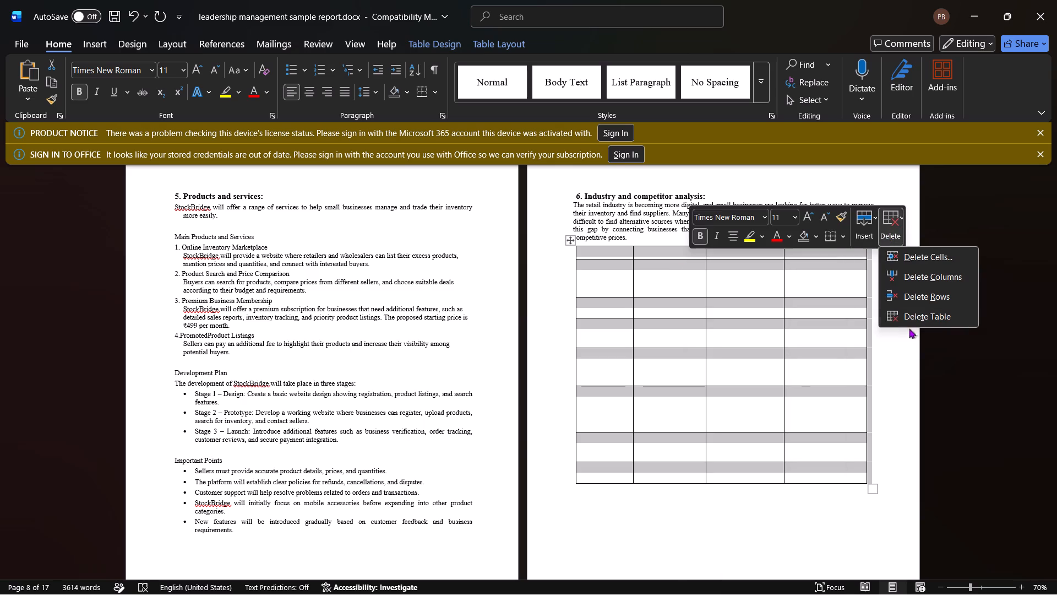
click(912, 323)
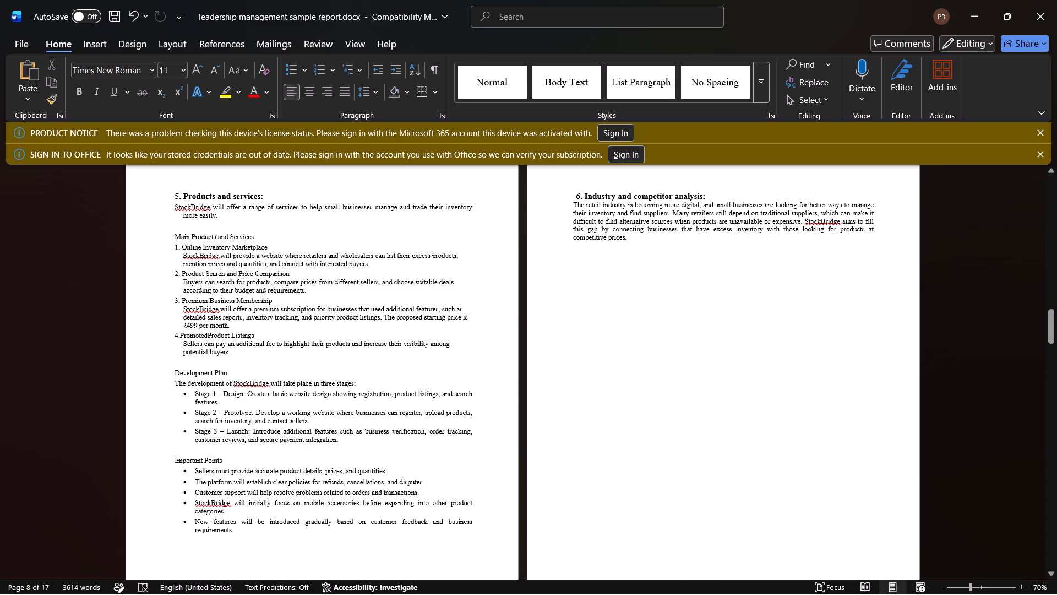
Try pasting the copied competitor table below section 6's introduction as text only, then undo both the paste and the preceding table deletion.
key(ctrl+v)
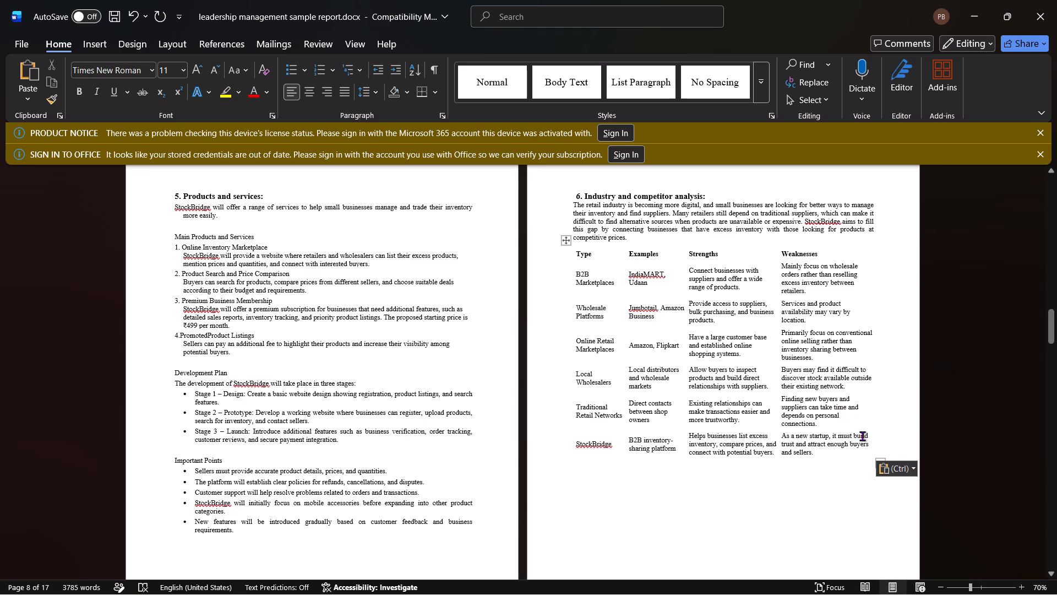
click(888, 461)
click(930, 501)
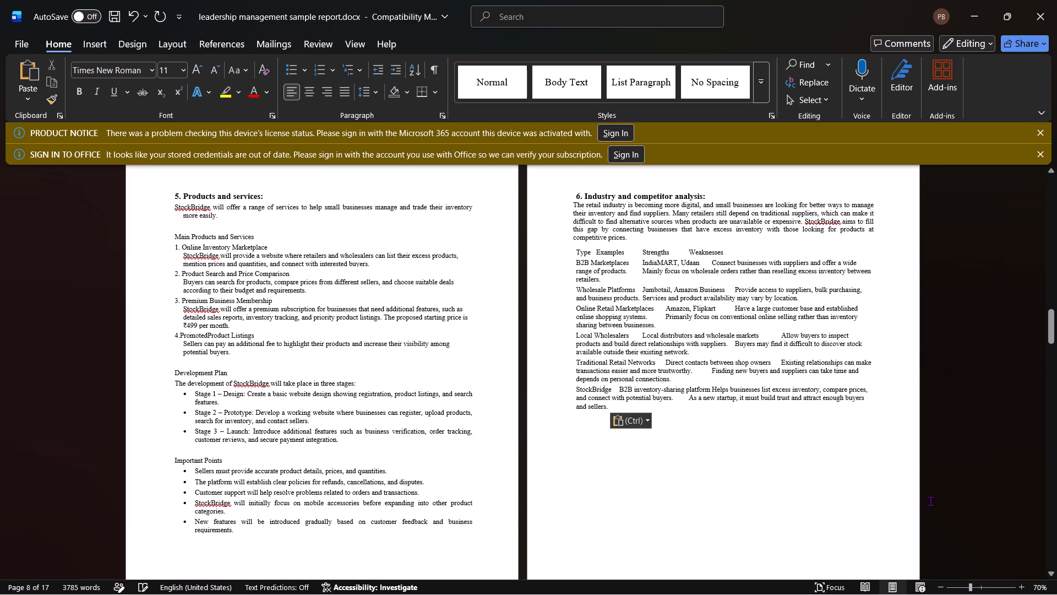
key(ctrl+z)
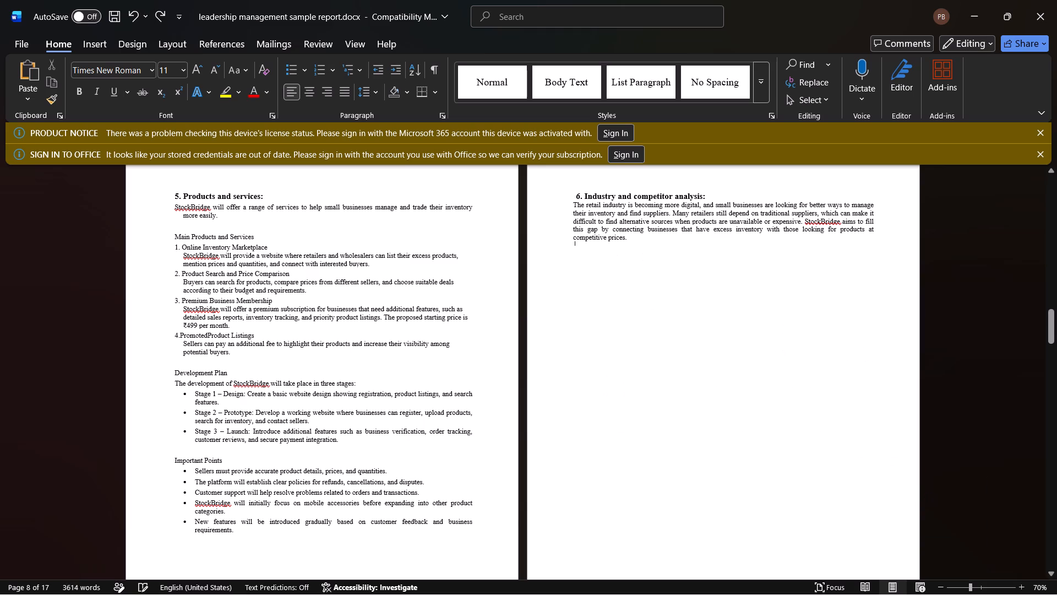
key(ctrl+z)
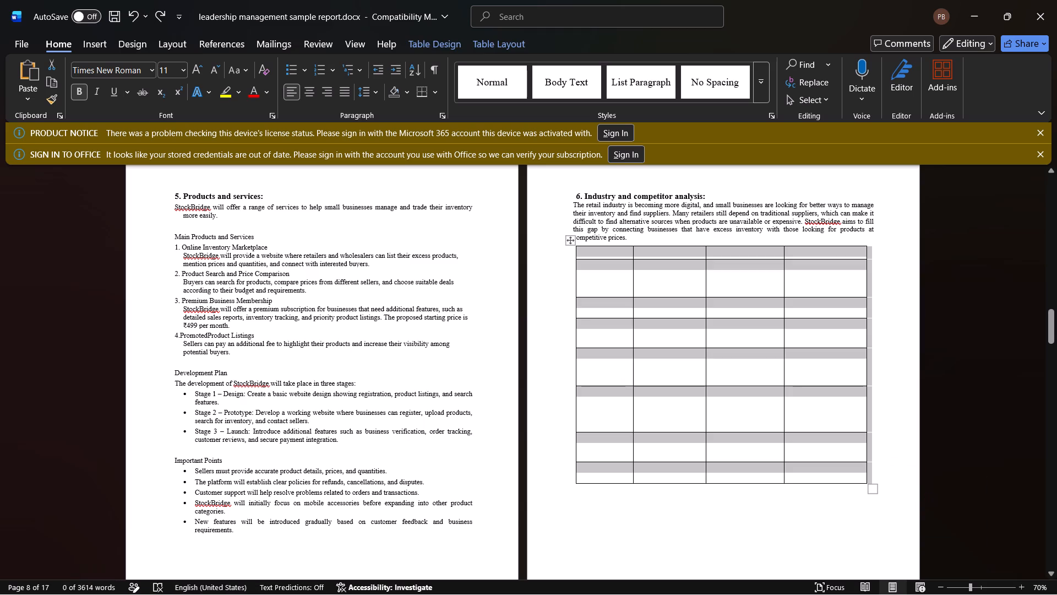
Delete the entire empty table below section 6's introductory paragraph.
key(Delete)
right_click(810, 348)
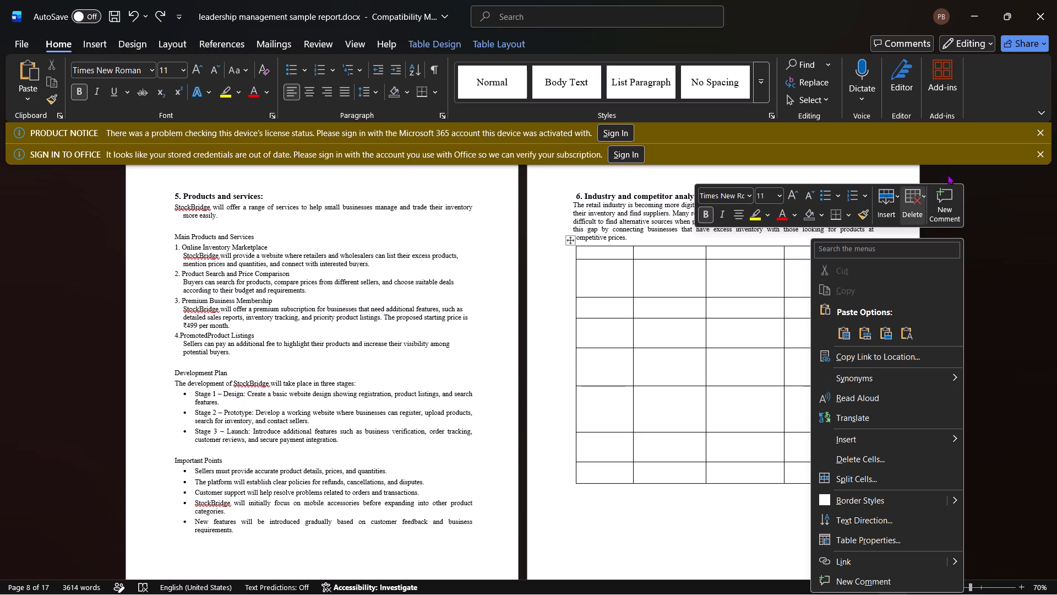
click(903, 213)
click(937, 294)
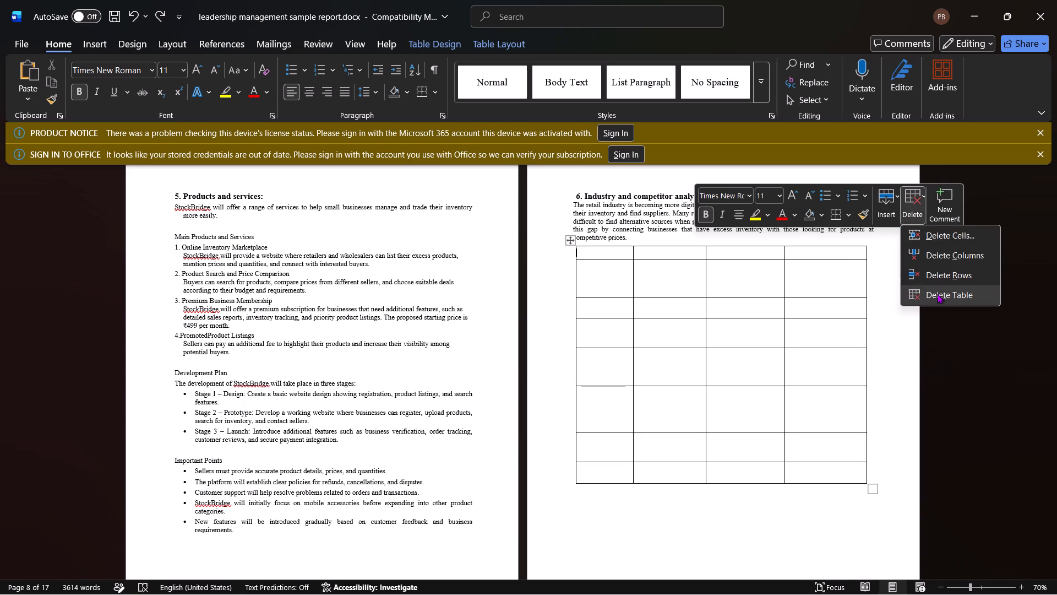
Paste the copied competitor table below section 6's introductory paragraph.
key(ctrl+v)
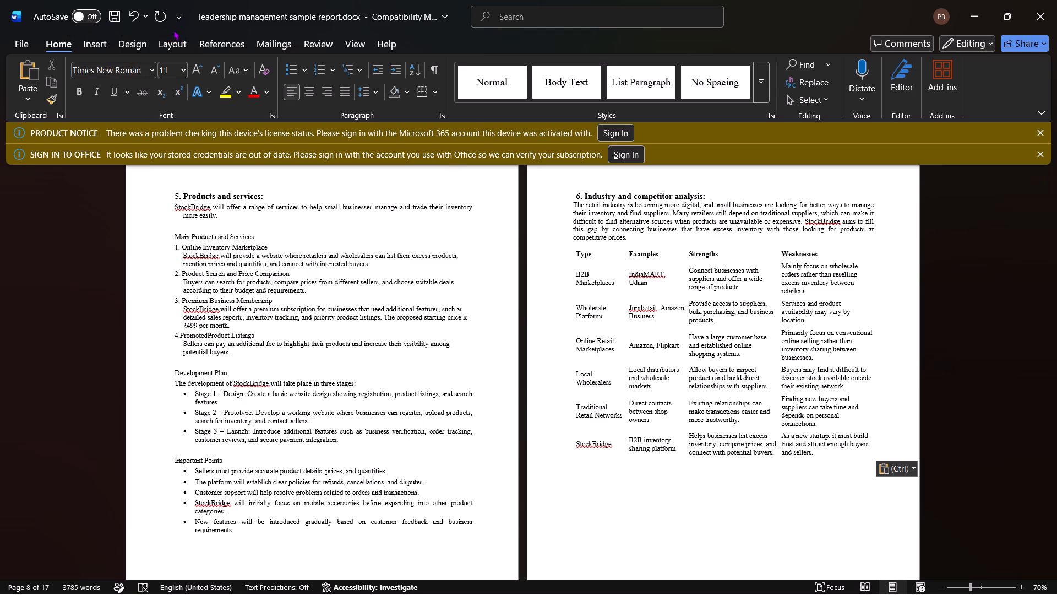
Insert an empty table with 4 columns and 7 rows directly below the pasted competitor table.
click(89, 42)
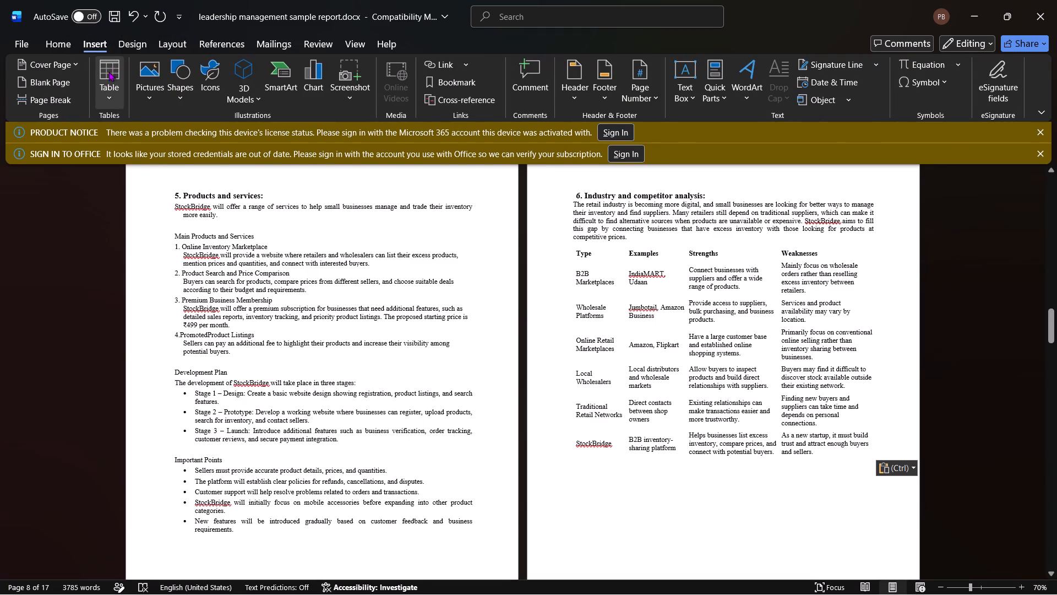
click(108, 72)
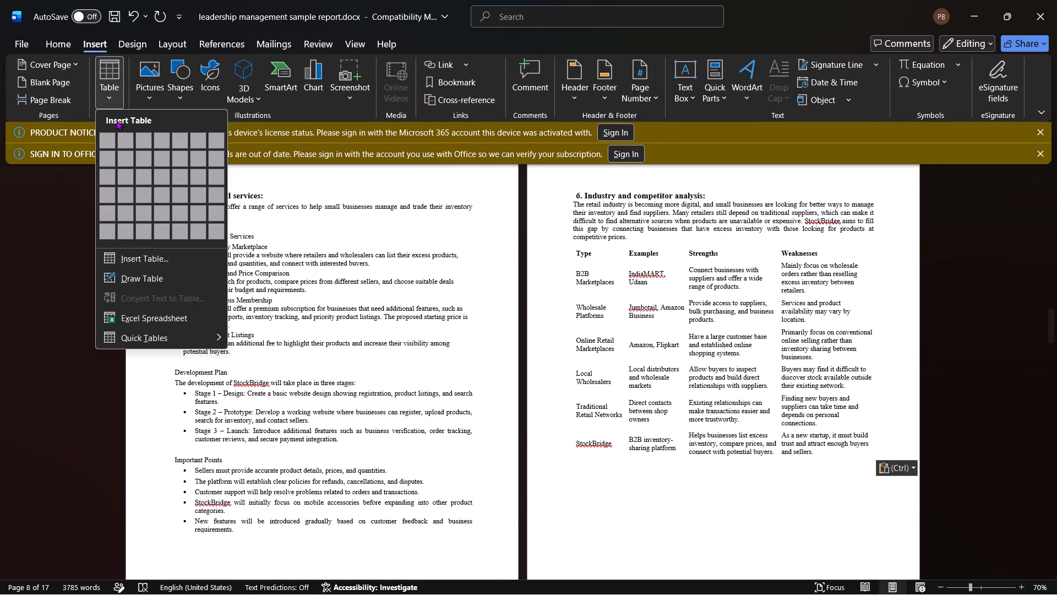
drag(105, 133, 108, 139)
click(108, 139)
drag(105, 135, 156, 158)
drag(156, 158, 161, 193)
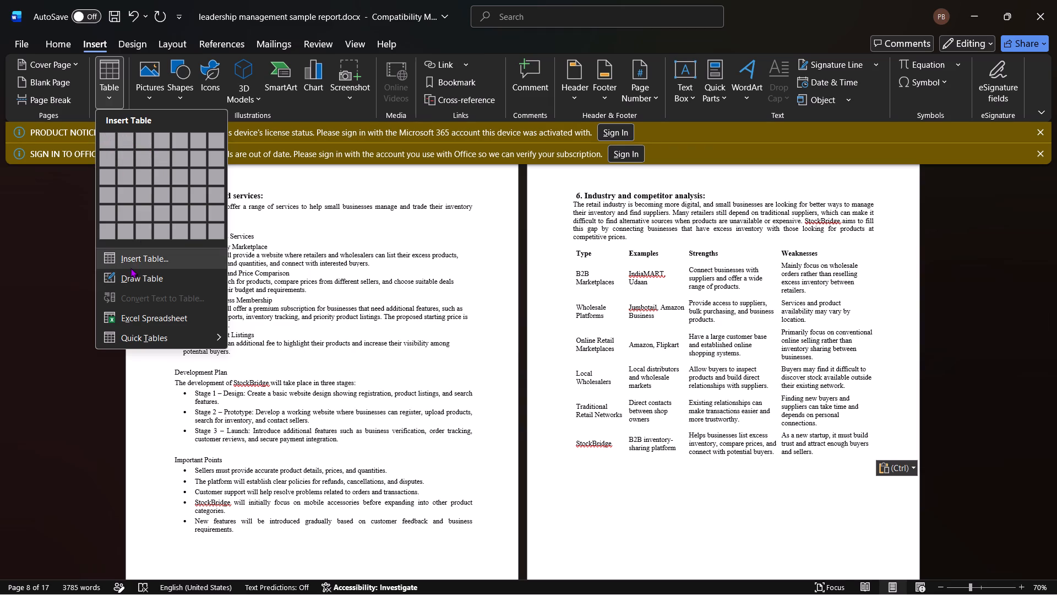
click(130, 266)
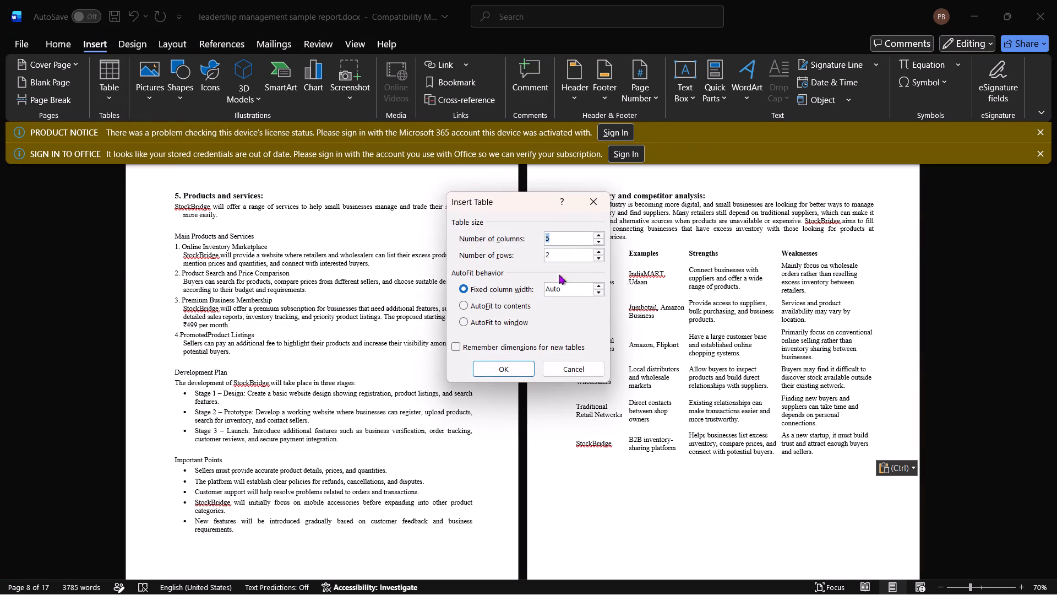
click(560, 241)
key(BackSpace)
key(4)
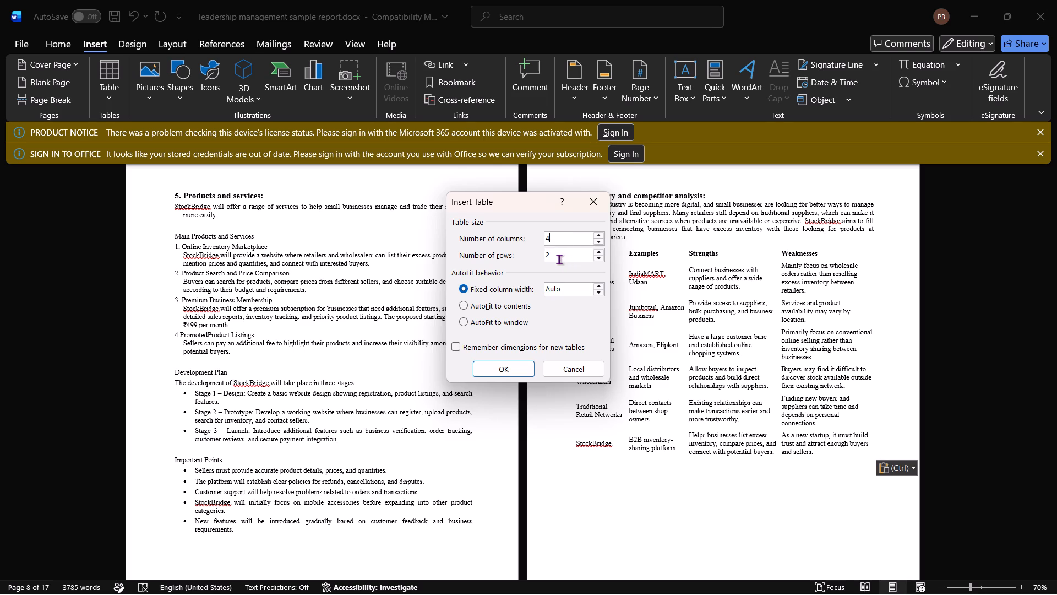
click(559, 259)
key(BackSpace)
key(7)
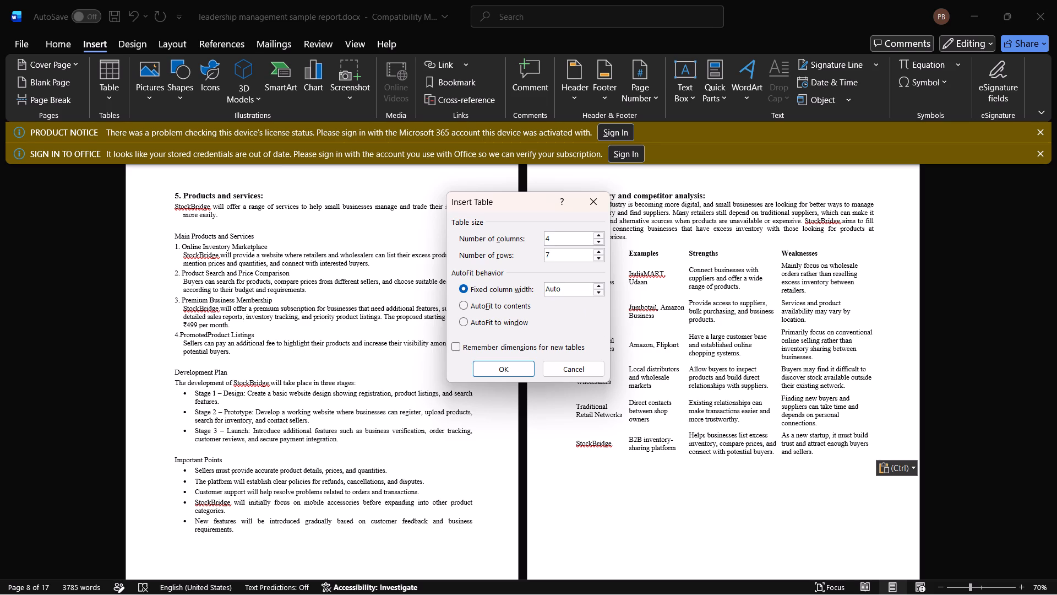
click(480, 369)
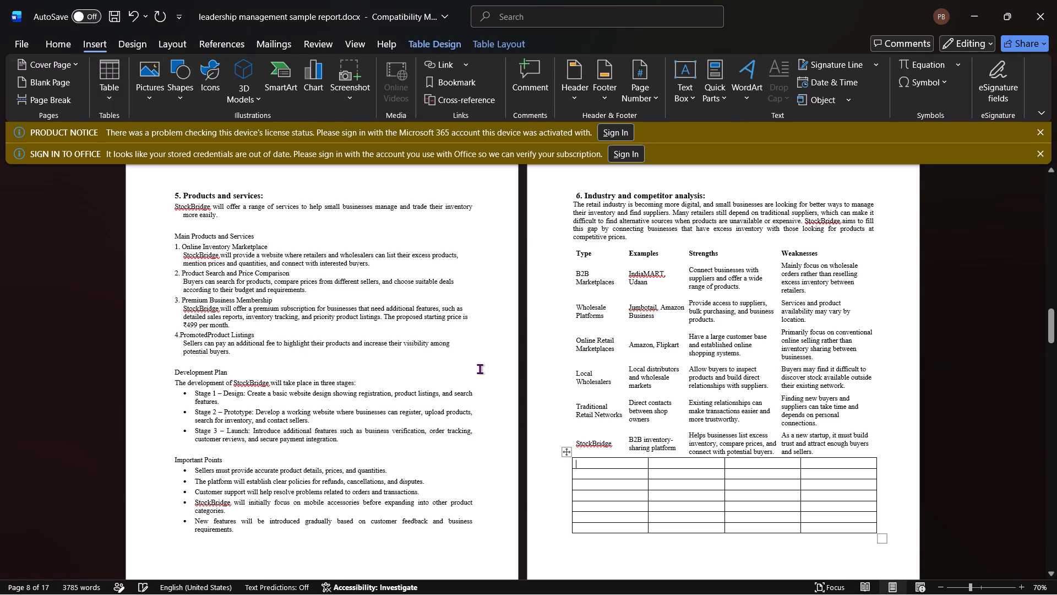
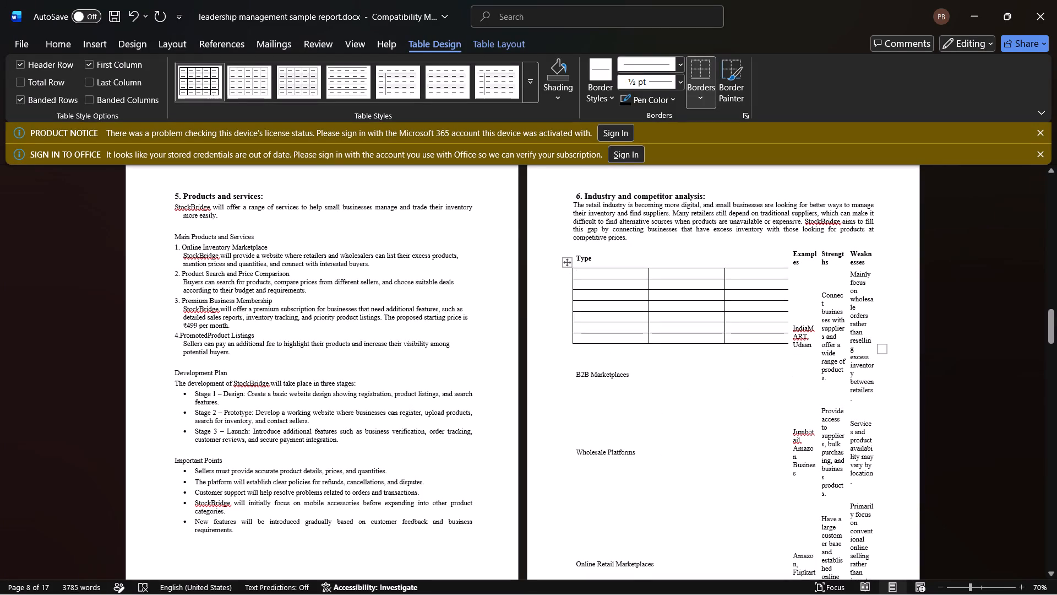
Undo the last placement change of the empty table so it sits below the pasted competitor table.
key(ctrl+z)
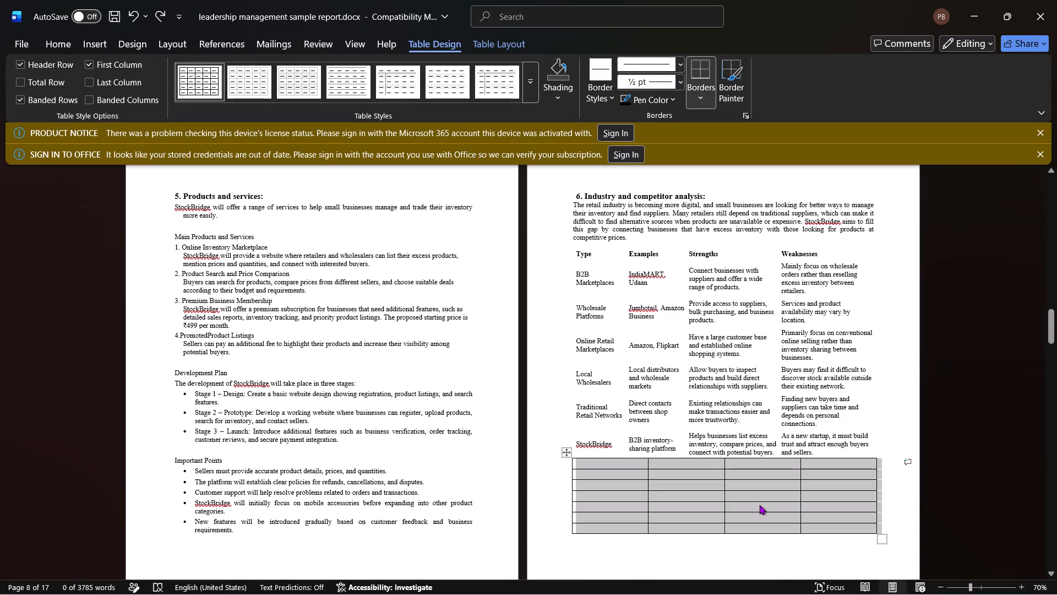
click(761, 507)
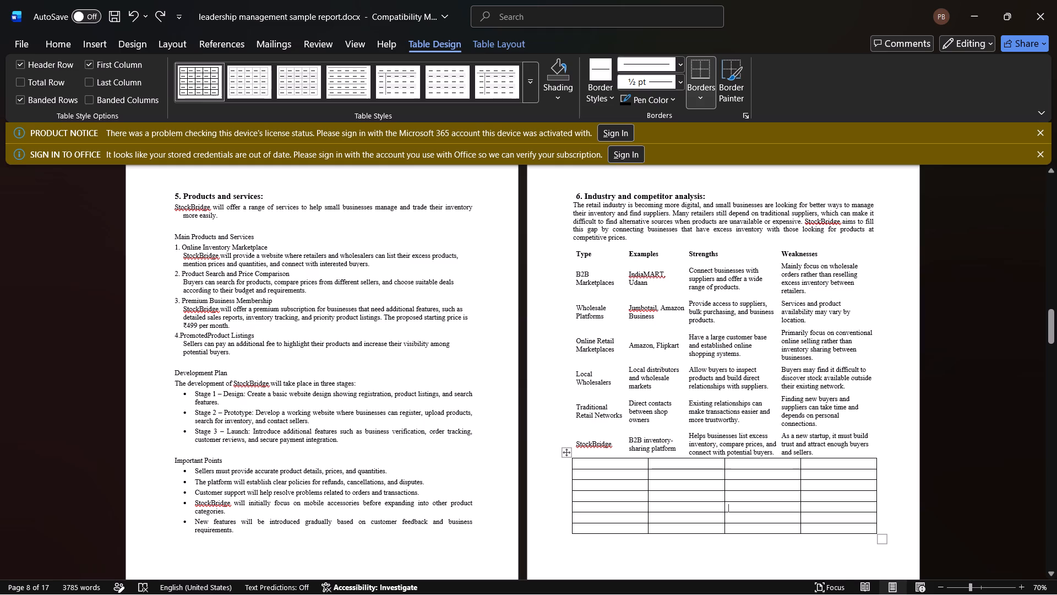
Enter the headers Type, Examples and Strengths in the first three header cells of the empty bordered table.
click(592, 466)
key(shift+t)
key(y)
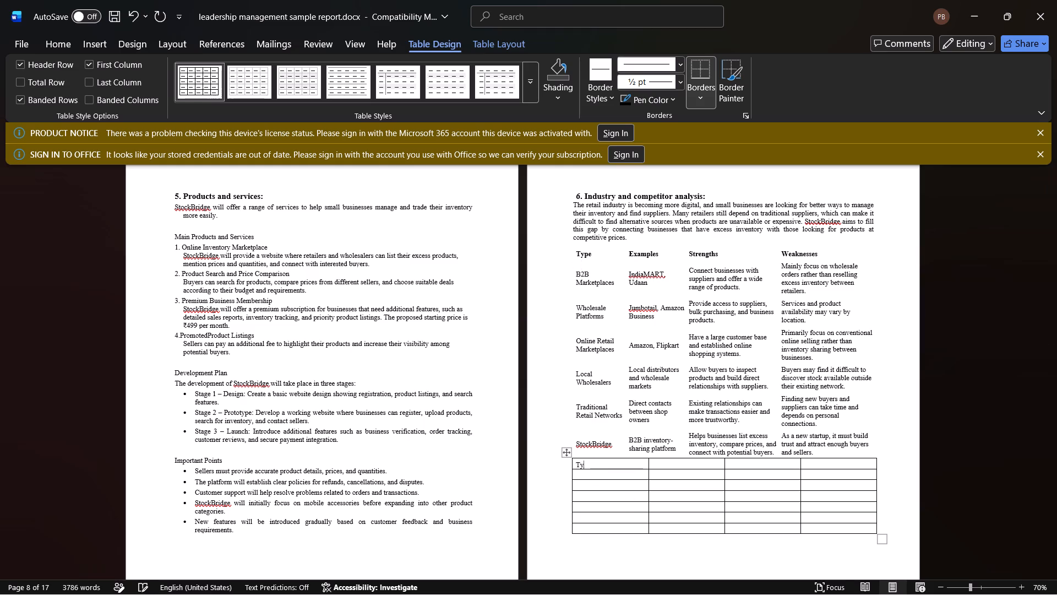
text(pe)
key(space)
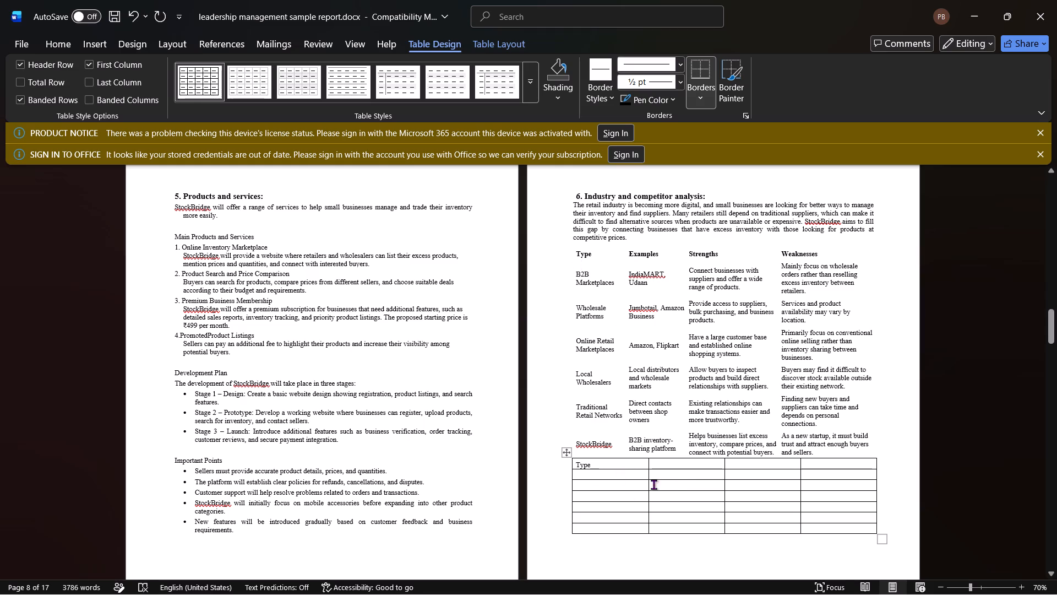
click(667, 466)
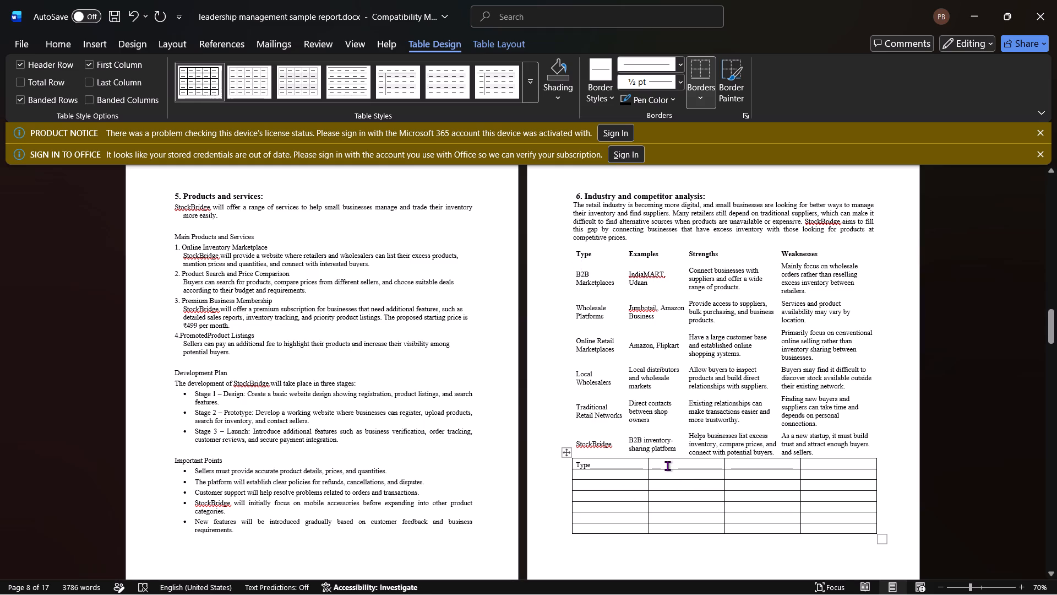
text(Ex)
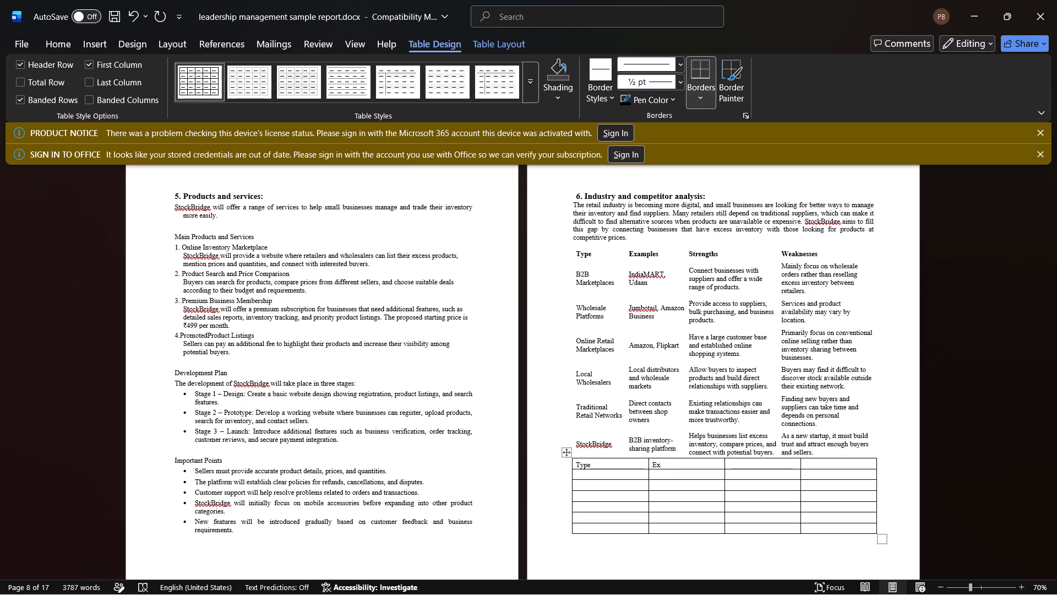
key(BackSpace)
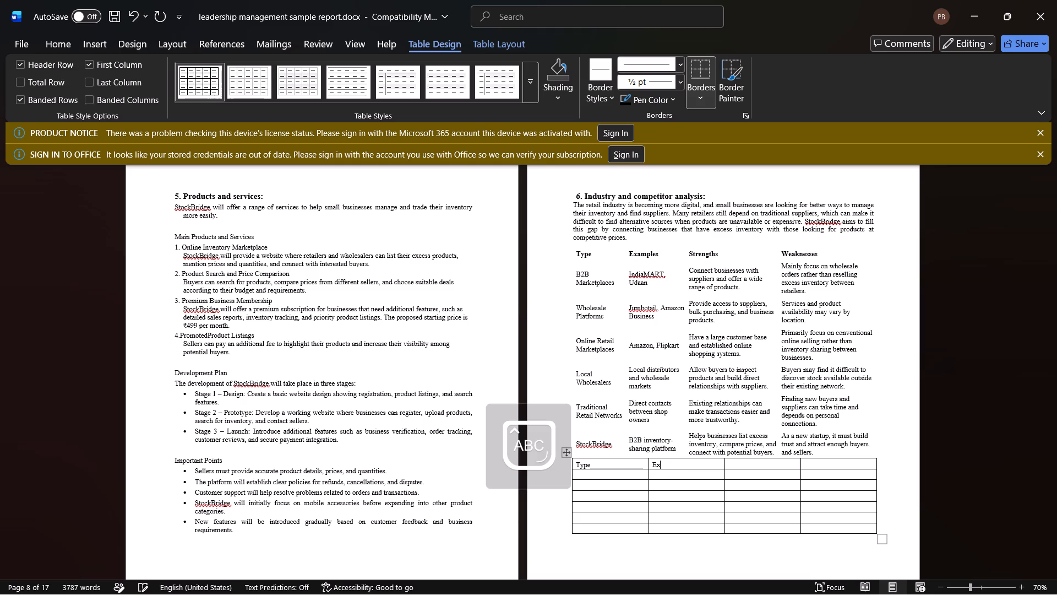
text(ample)
key(s)
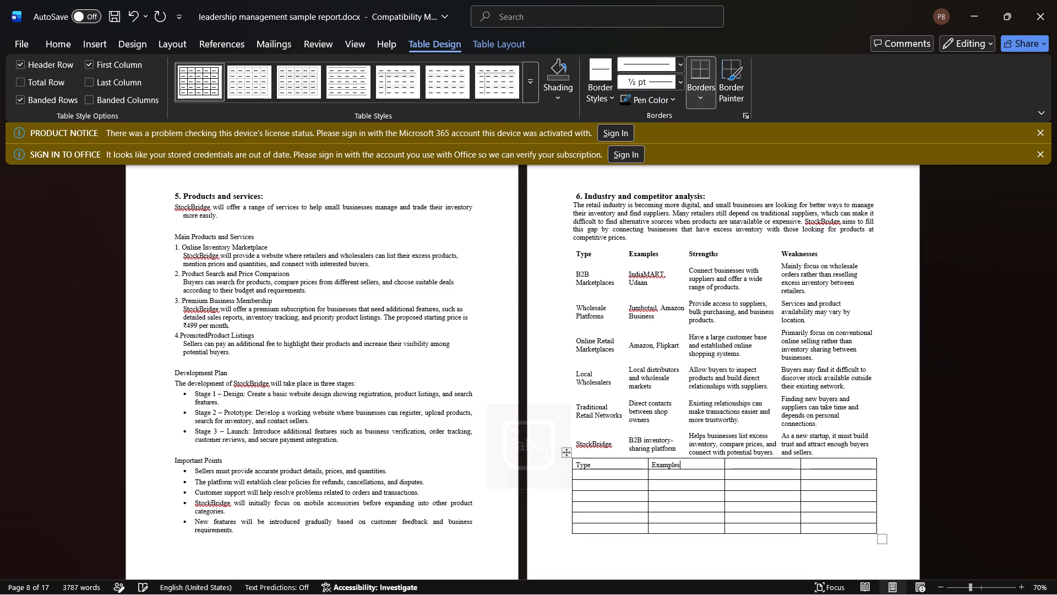
click(743, 463)
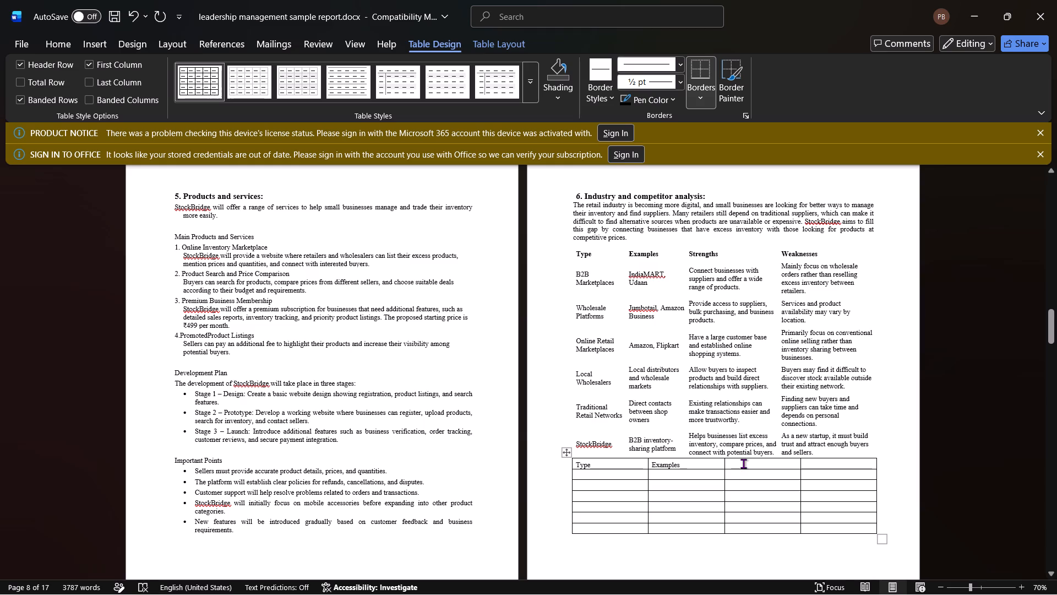
text(Stre)
text(ngths)
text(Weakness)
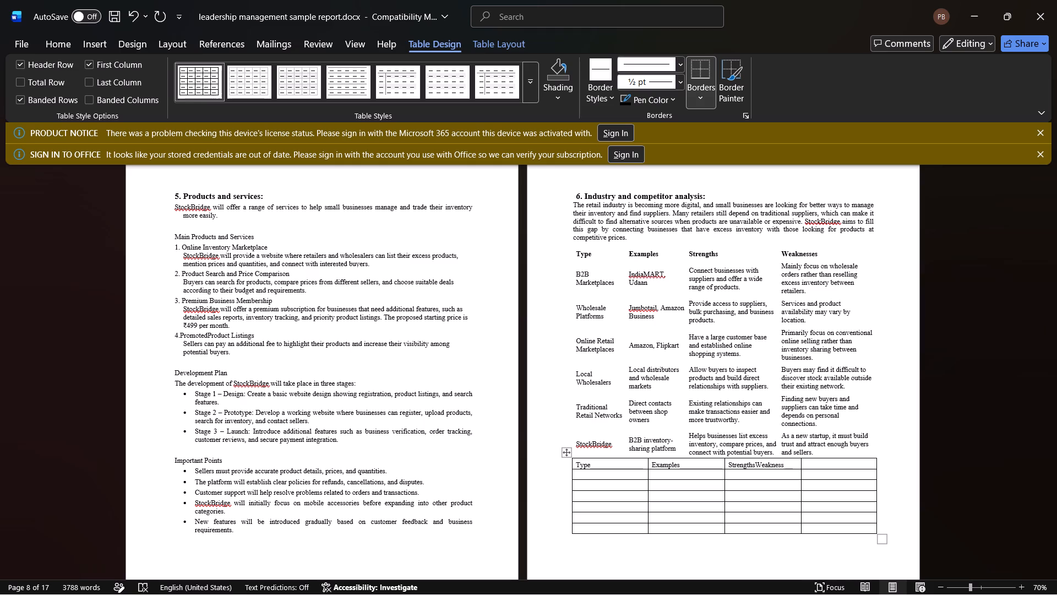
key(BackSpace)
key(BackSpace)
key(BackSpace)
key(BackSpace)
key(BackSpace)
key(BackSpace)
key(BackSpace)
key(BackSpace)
Enter Weaknesses as the fourth column's header in the bordered table.
key(Right)
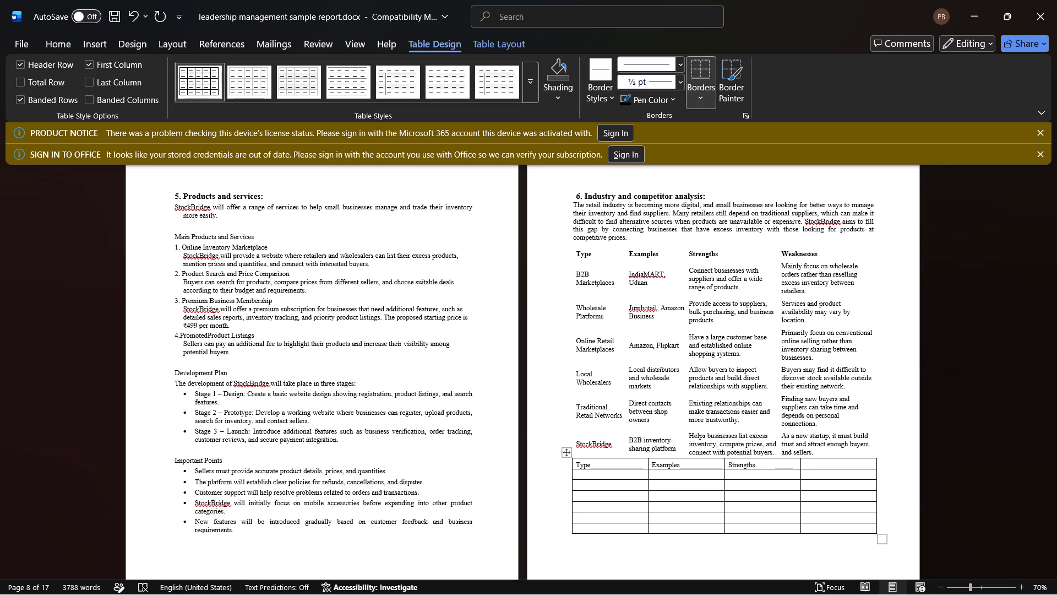
text(Weakness)
text(es)
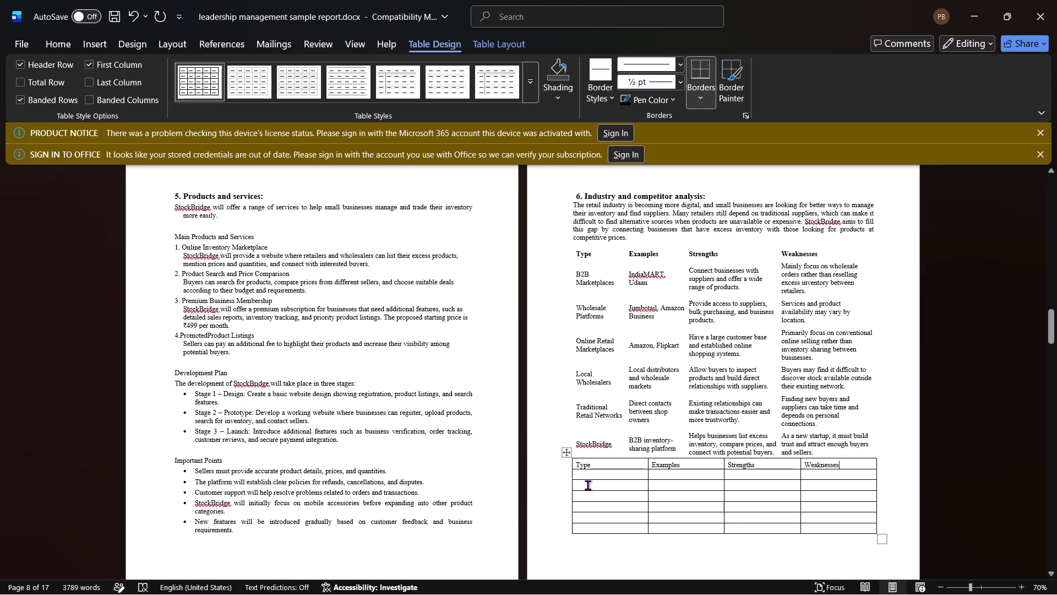
Enter B2B Marketplaces in the Type column of the bordered table's second row.
click(584, 467)
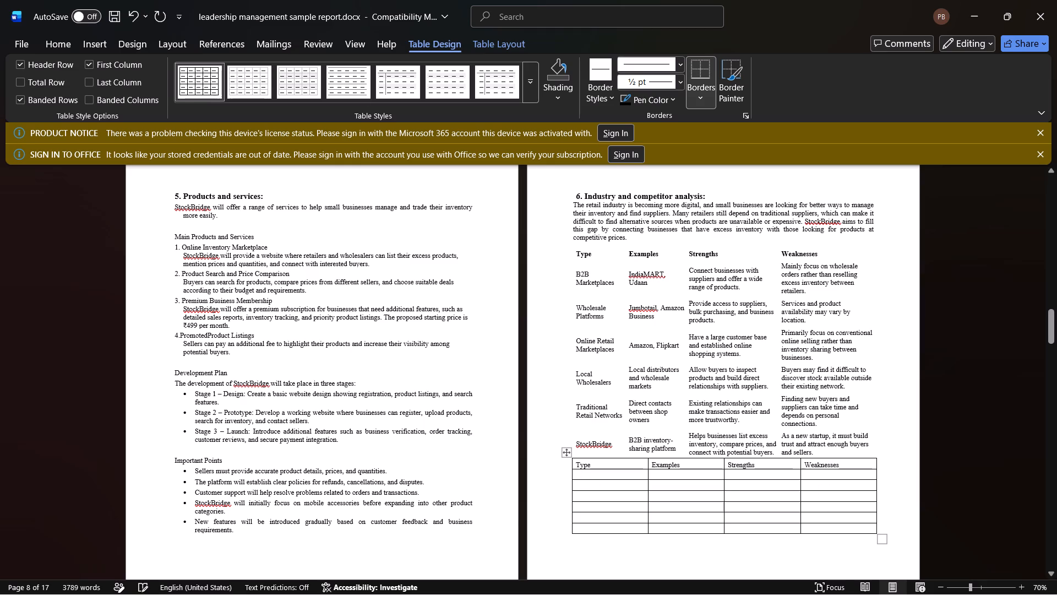
click(584, 471)
text(B2b)
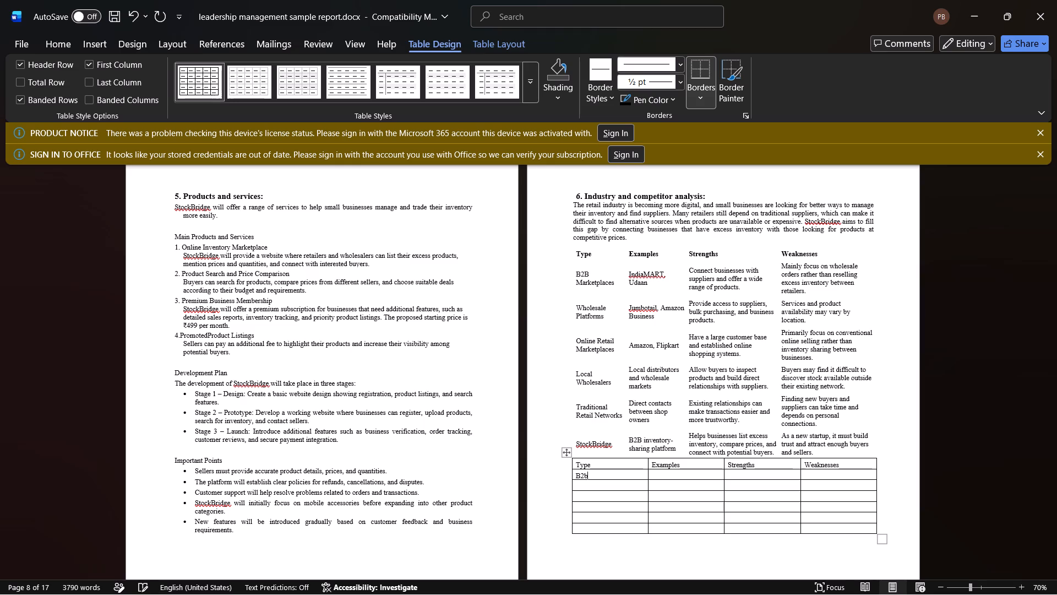
key(BackSpace)
text(B)
key(space)
text(Market)
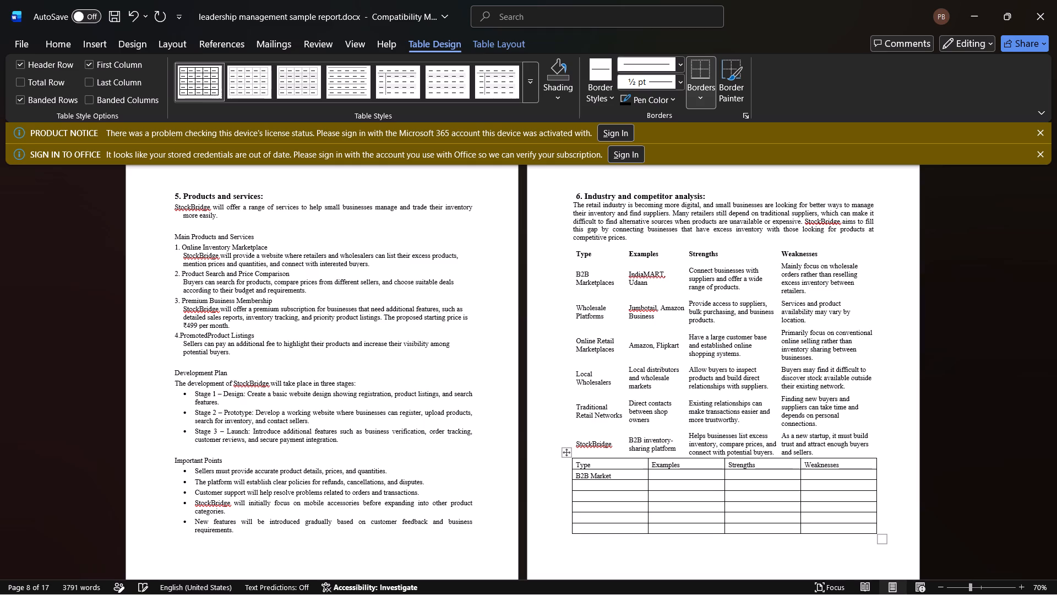
text(pal)
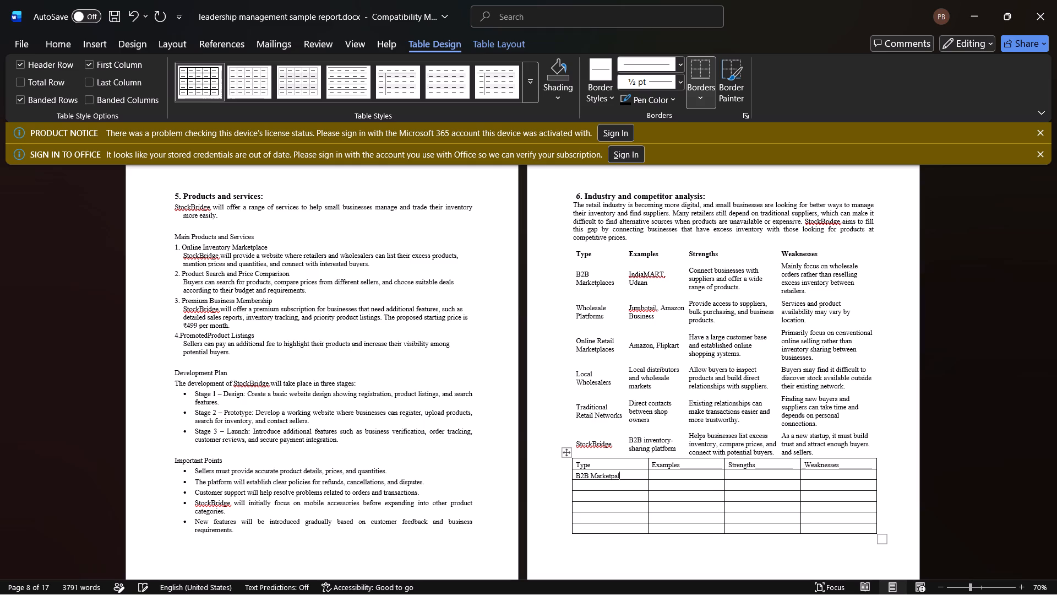
key(BackSpace)
key(BackSpace)
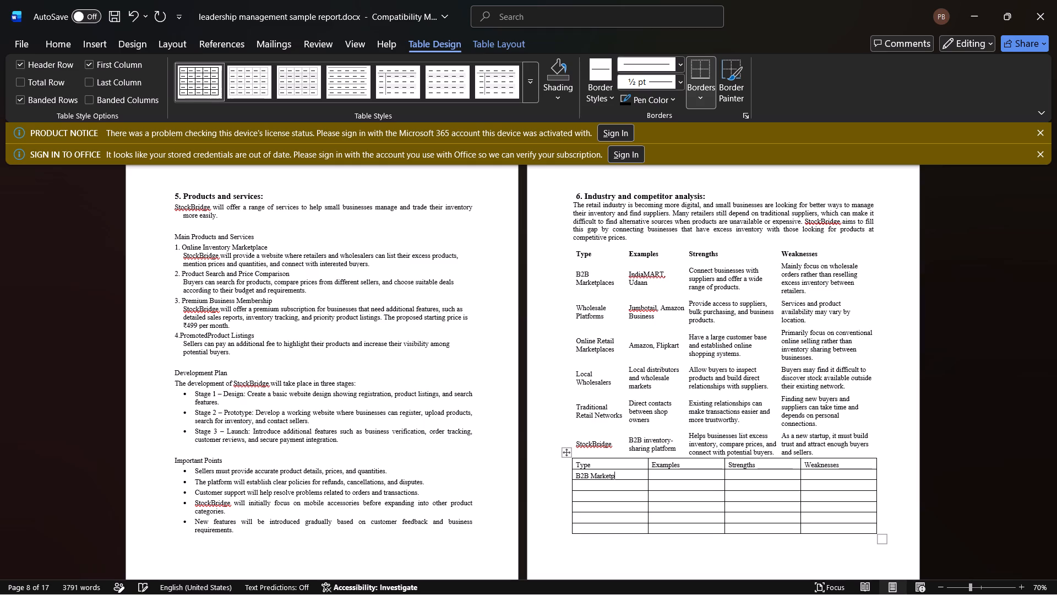
text(laces)
Enter "IndiaMart, Udaan" in the Examples column of the B2B Marketplaces row of the bordered table.
click(663, 470)
click(660, 472)
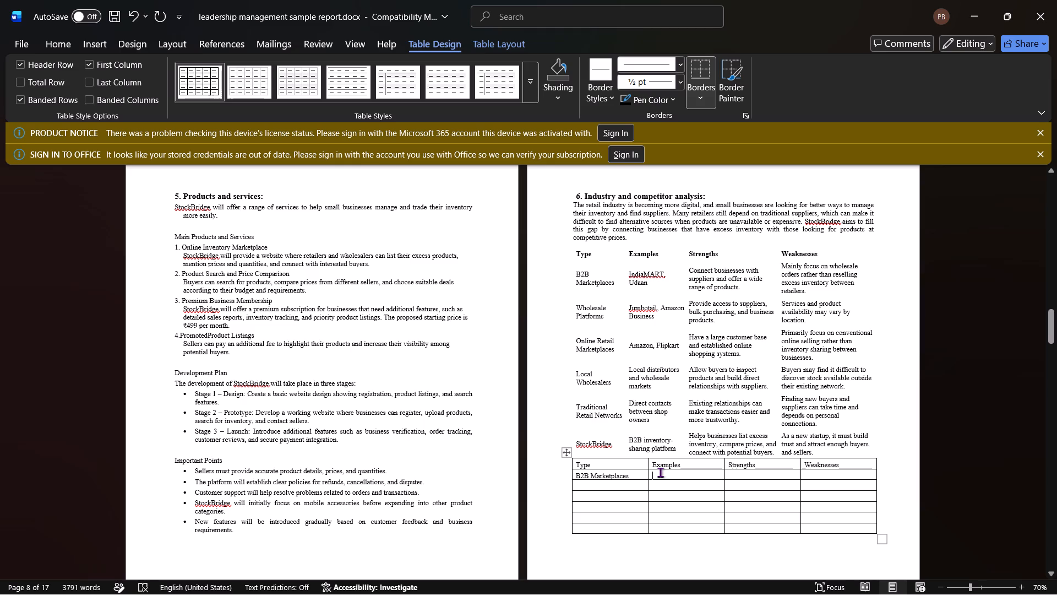
text(In)
text(dia)
text(Mar)
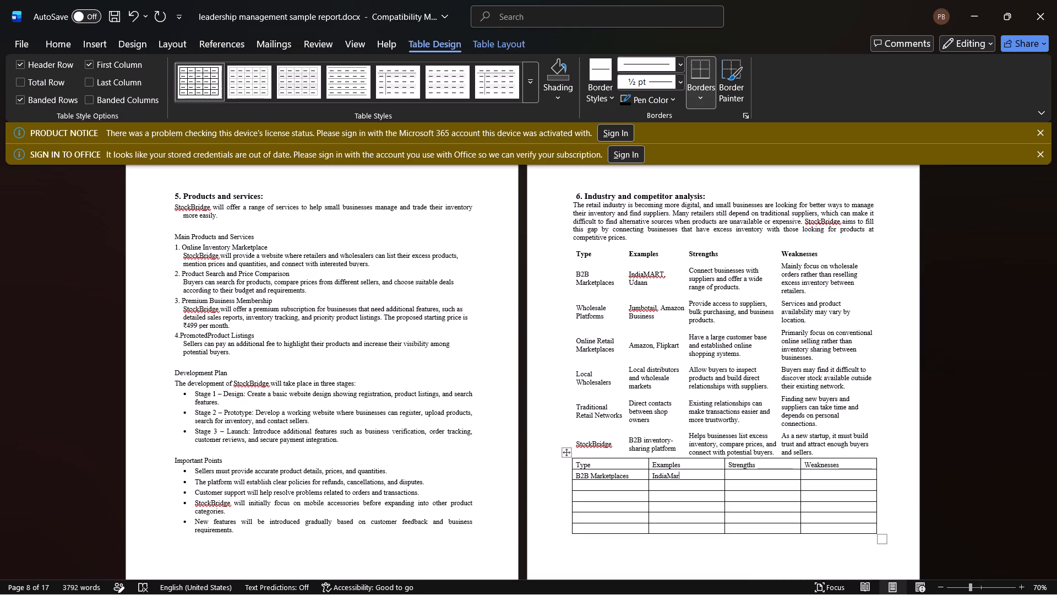
key(t)
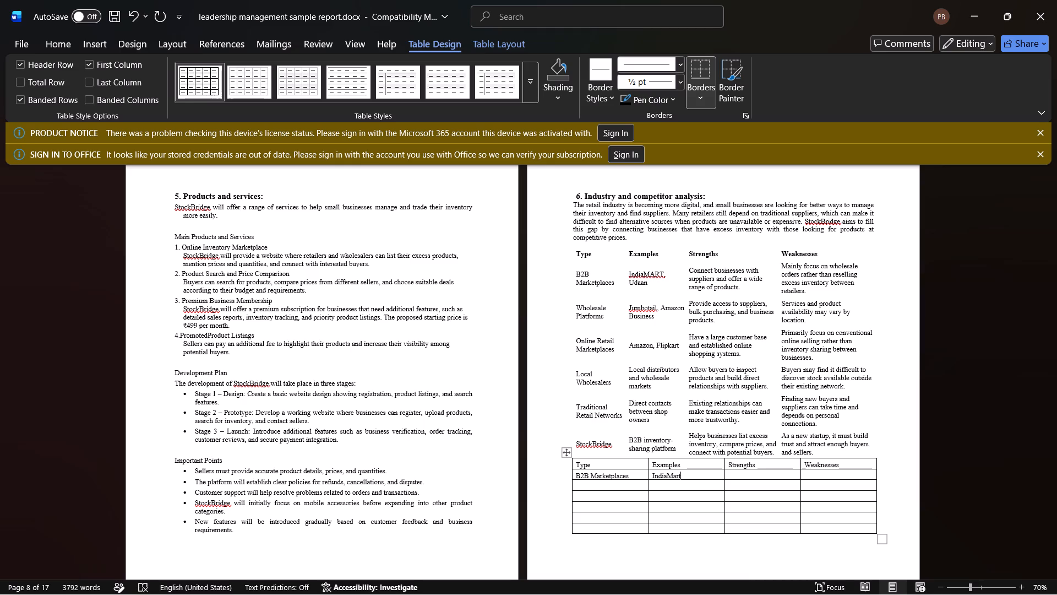
right_click(660, 472)
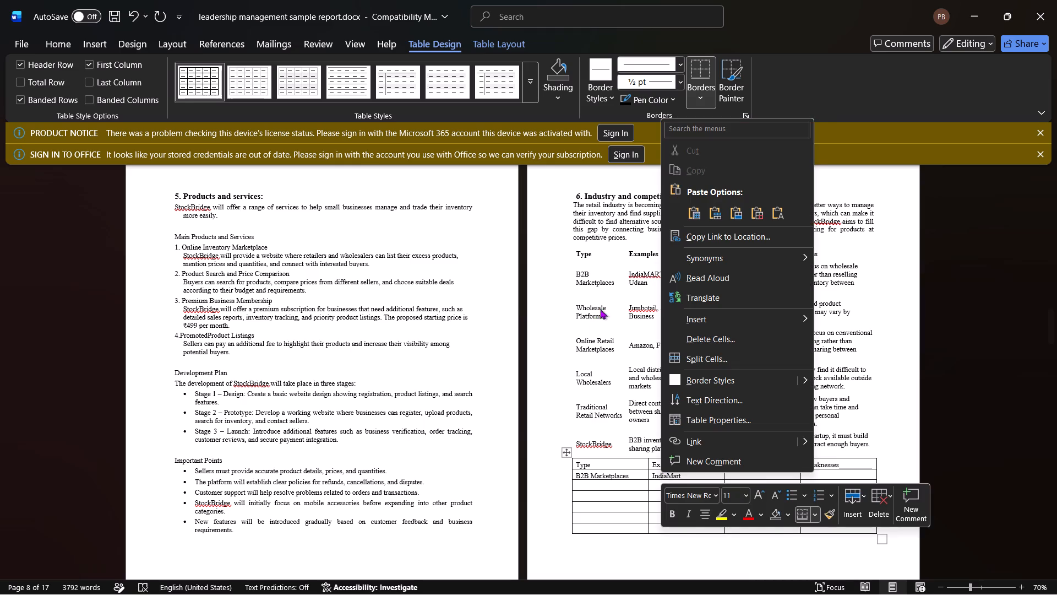
click(604, 305)
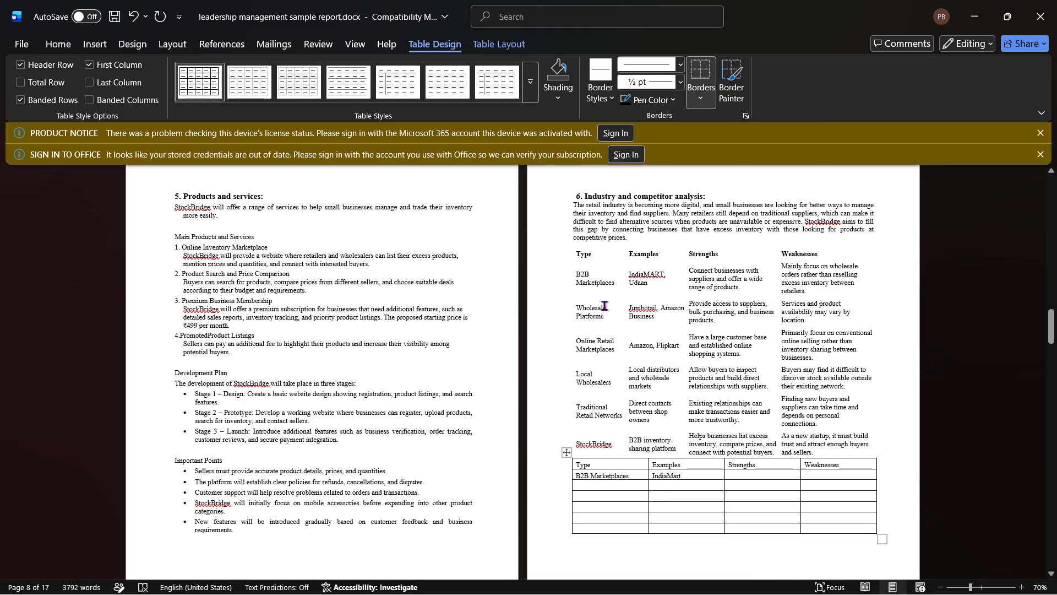
click(688, 474)
text(,)
key(space)
text(zu)
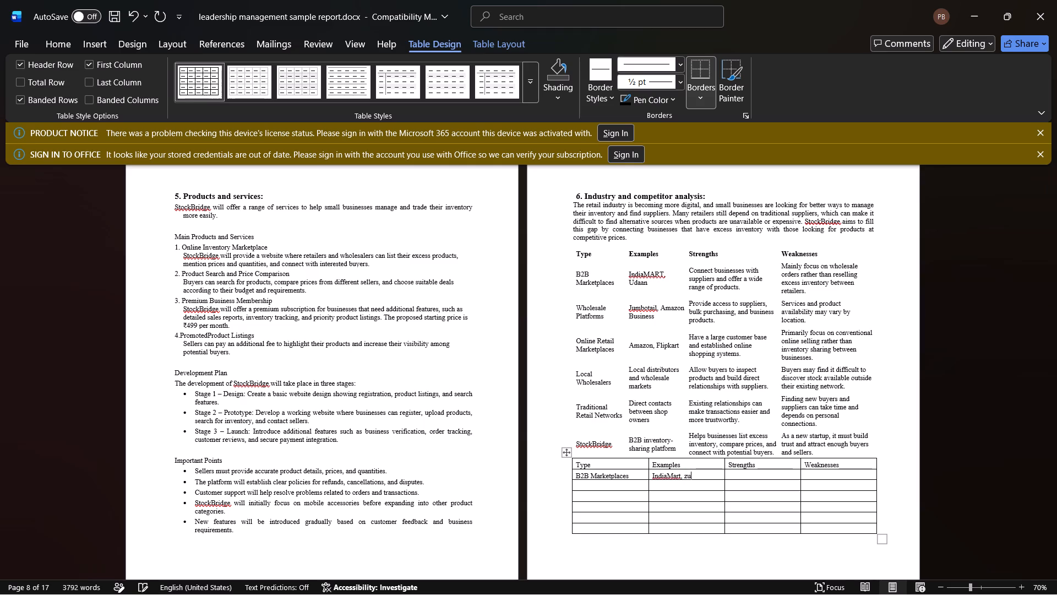
text(daa)
key(BackSpace)
key(BackSpace)
key(BackSpace)
key(BackSpace)
key(BackSpace)
text(Ud)
text(aa)
key(n)
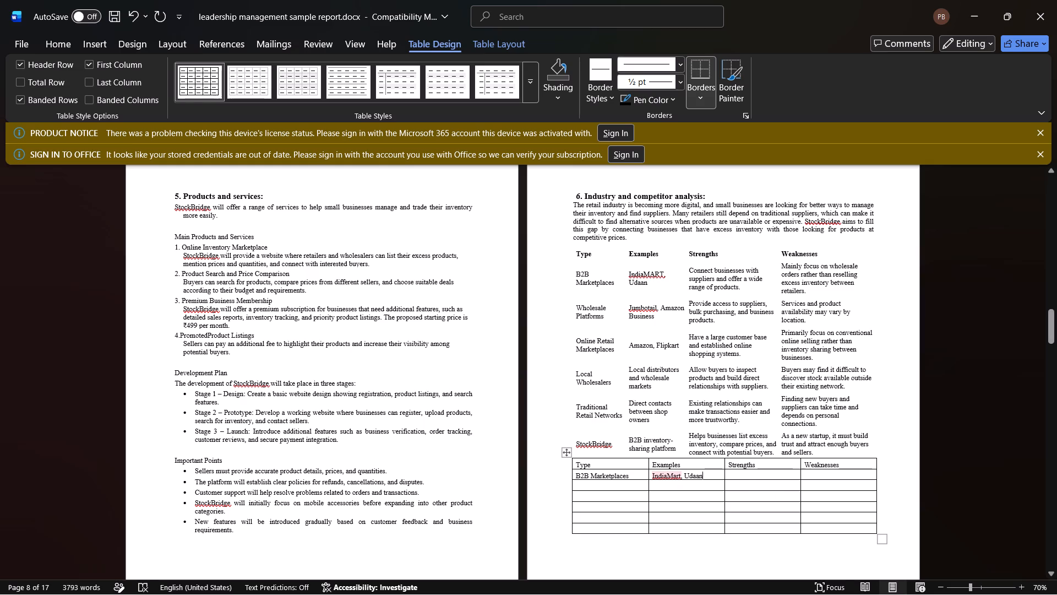
Enter "Connect Businesses with suppliers and offer a wide range of products." in the Strengths column of the bordered table's B2B Marketplaces row.
click(742, 474)
text(Connect)
key(space)
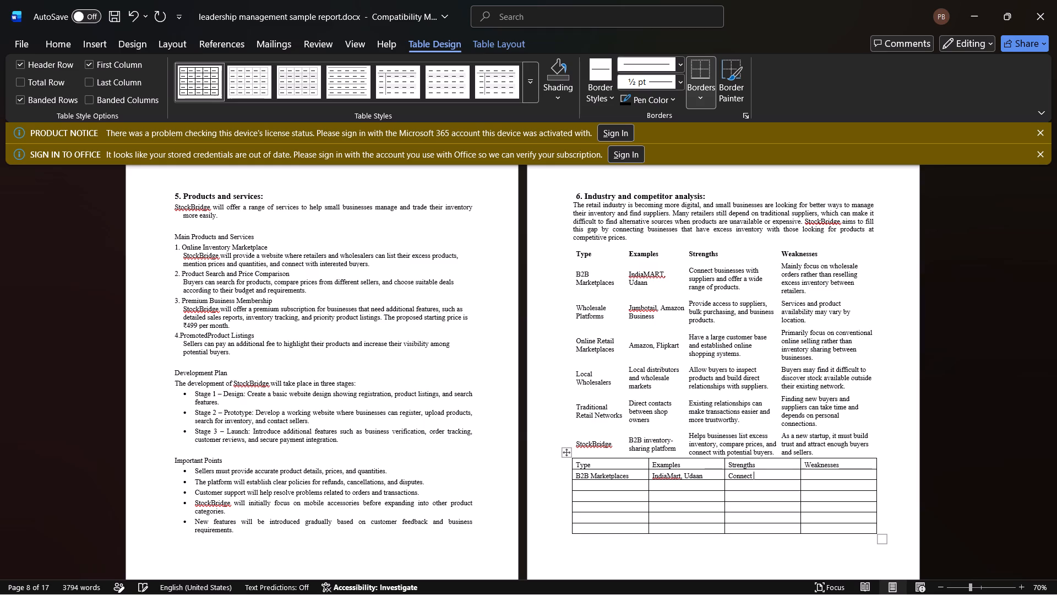
text(Businesses with)
key(space)
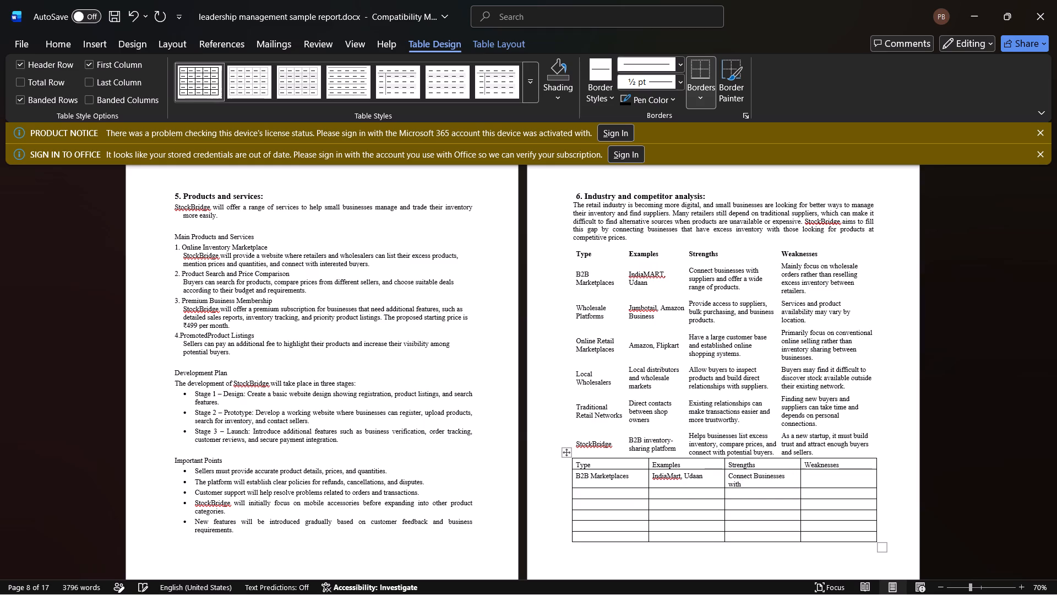
text(suppl)
key(i)
text(ers)
key(space)
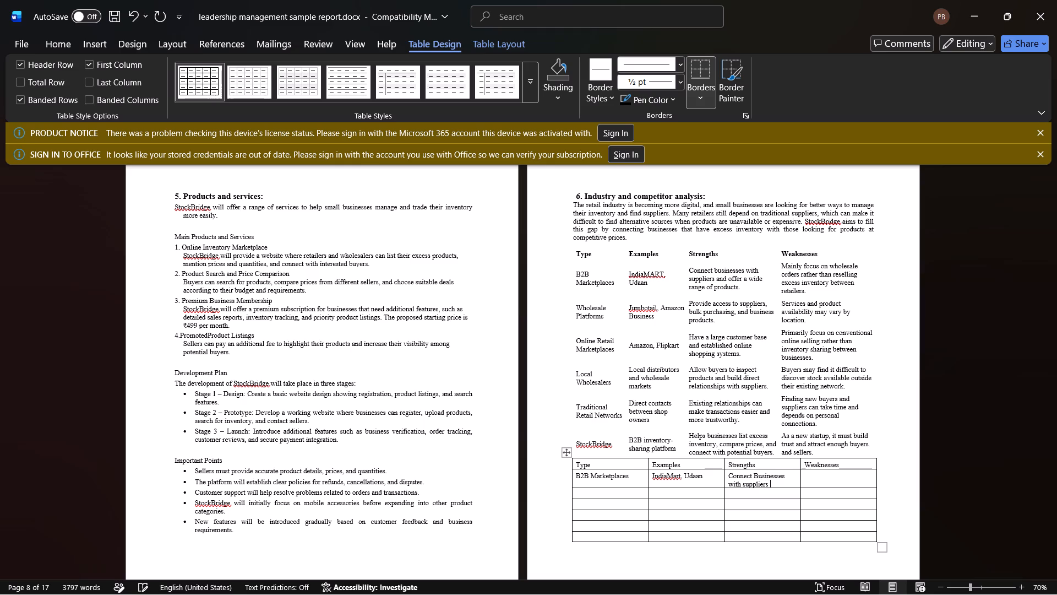
text(and offer a)
key(space)
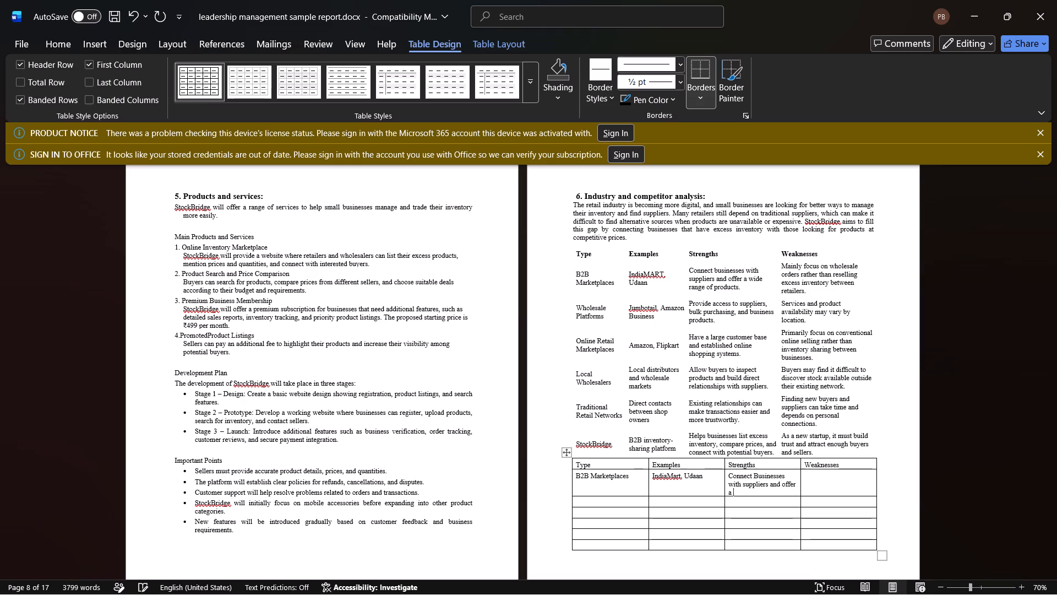
key(BackSpace)
key(space)
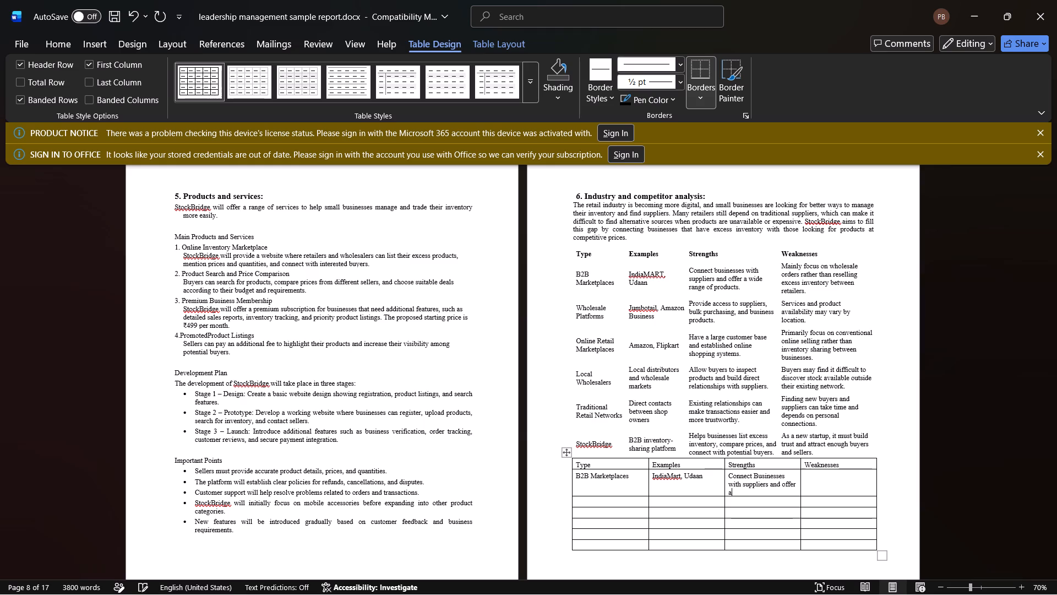
text(wide)
key(space)
text(range of pra)
key(BackSpace)
text(oduv)
key(BackSpace)
text(cts)
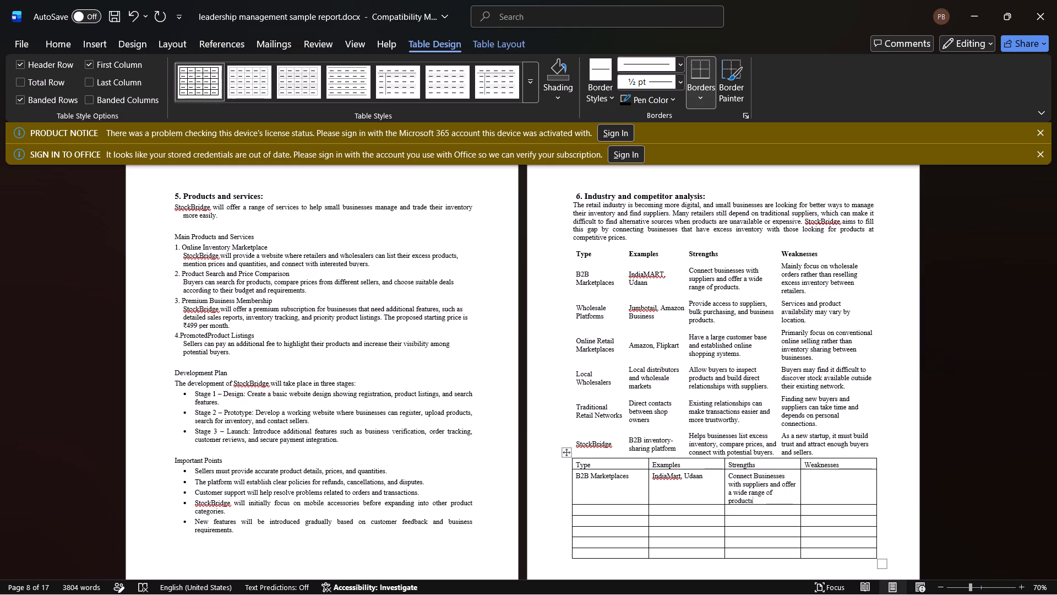
key(period)
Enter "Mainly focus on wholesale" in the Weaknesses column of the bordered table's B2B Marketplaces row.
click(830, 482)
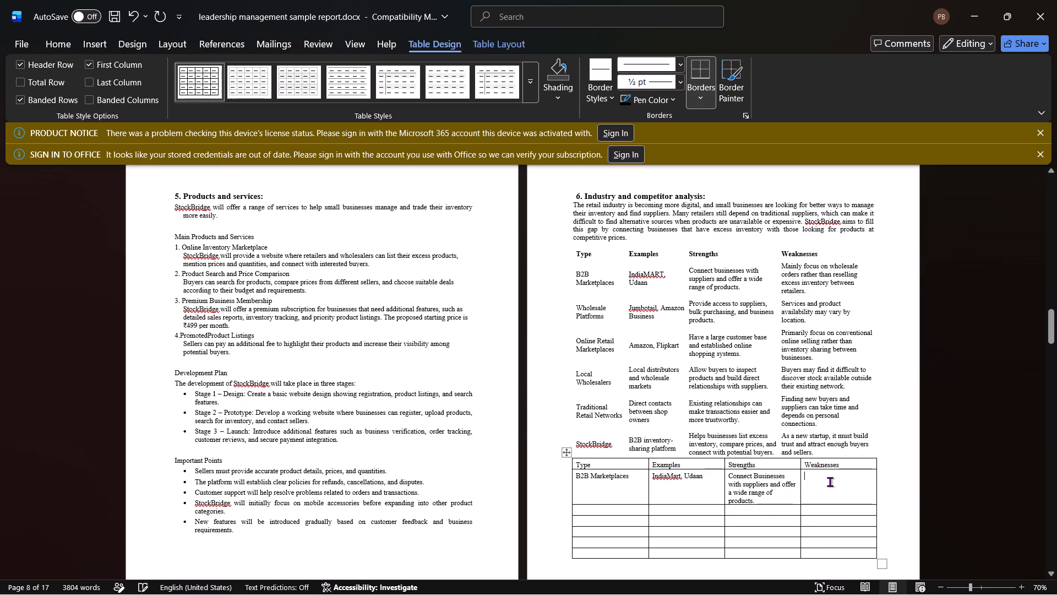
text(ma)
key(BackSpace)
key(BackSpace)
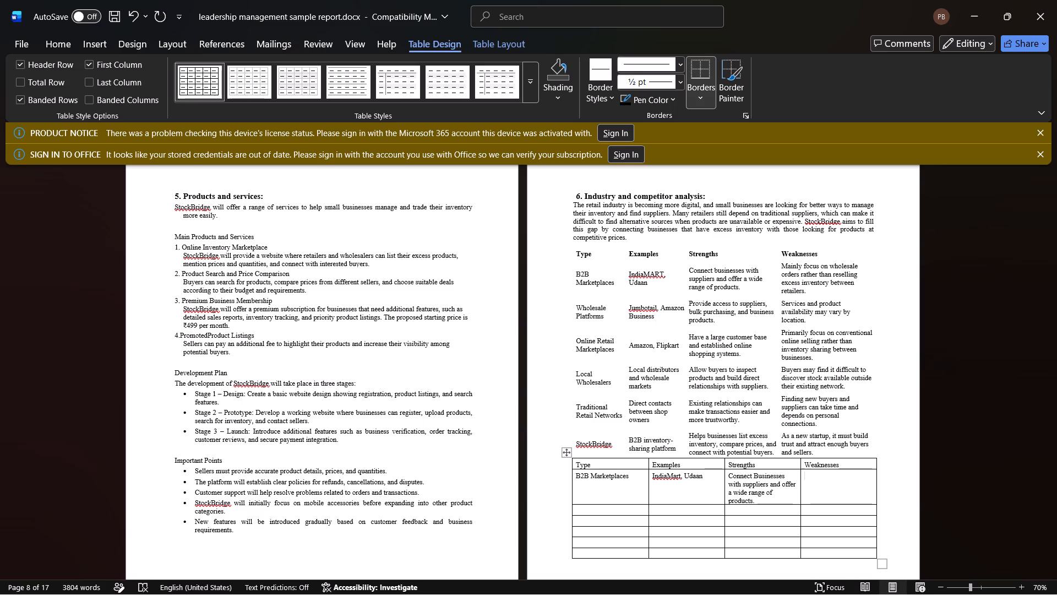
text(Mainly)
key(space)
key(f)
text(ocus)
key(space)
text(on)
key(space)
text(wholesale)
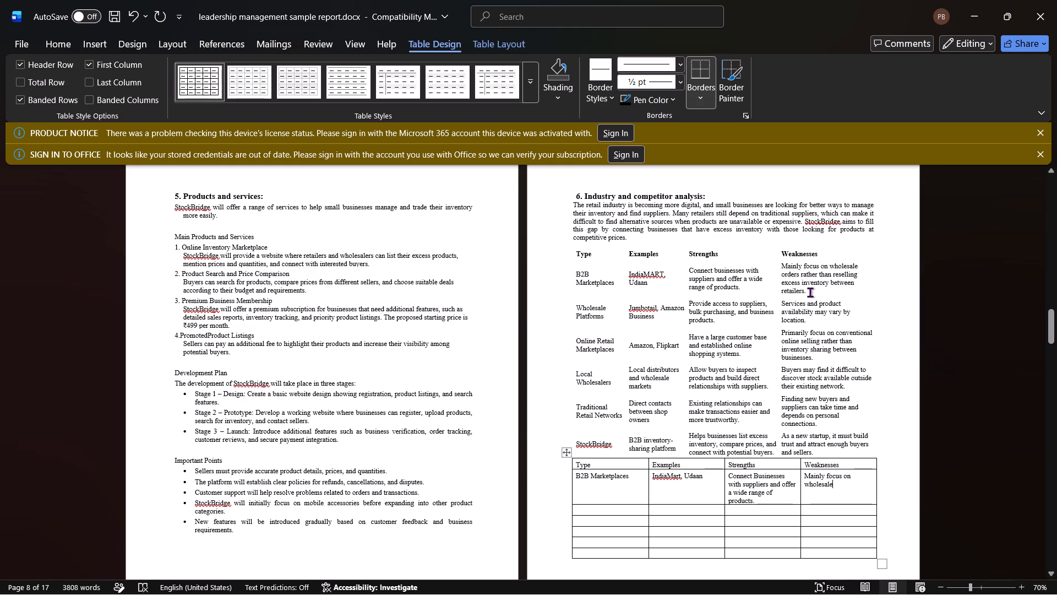
Replace the partial Weaknesses text in the bordered table's B2B Marketplaces row with the full sentence copied from the borderless table's matching cell.
drag(810, 292, 781, 261)
key(ctrl+c)
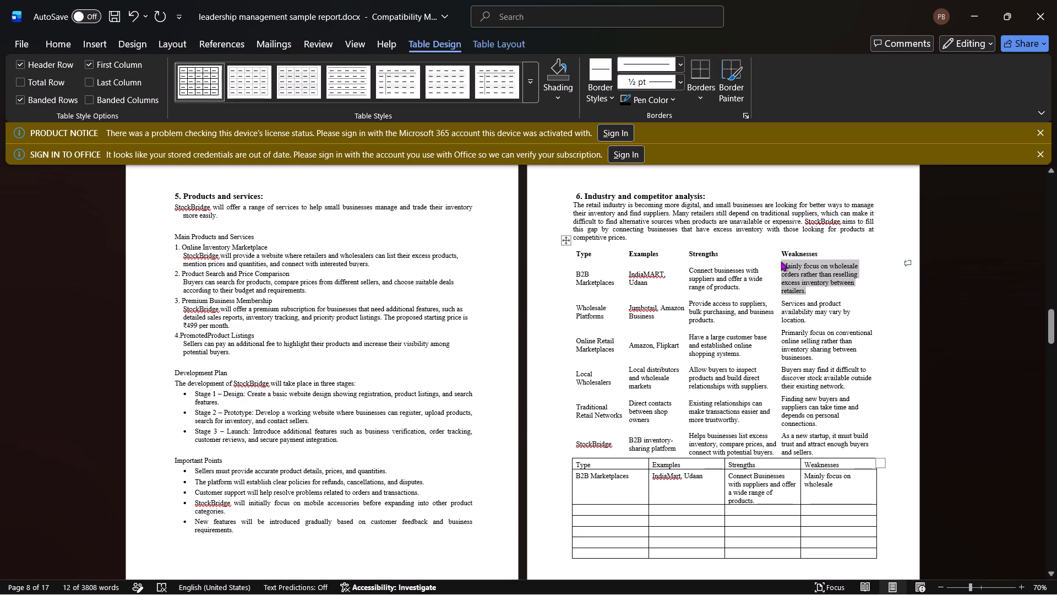
drag(832, 491, 808, 484)
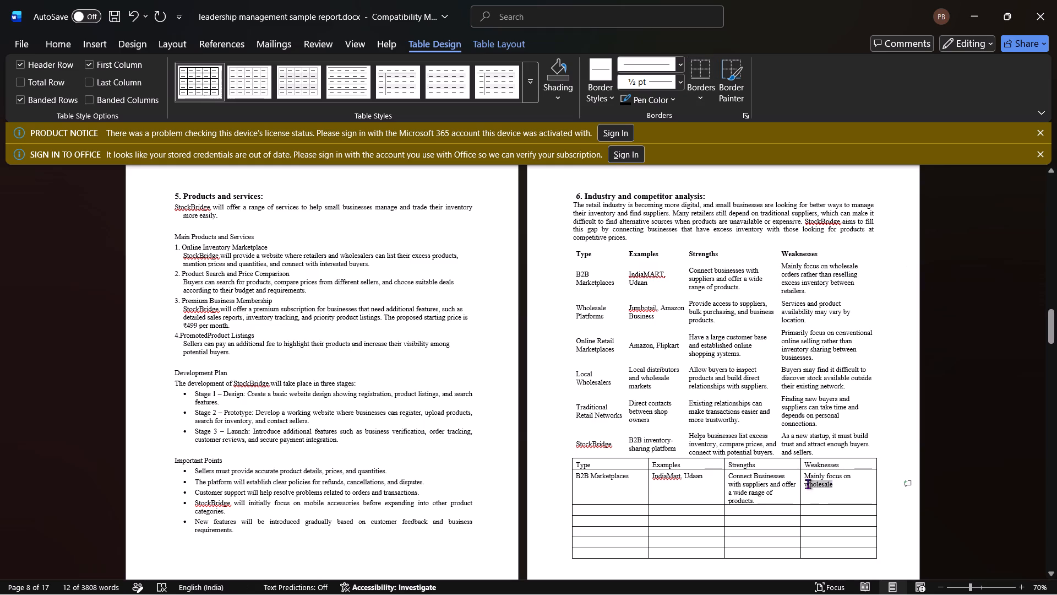
drag(808, 484, 799, 477)
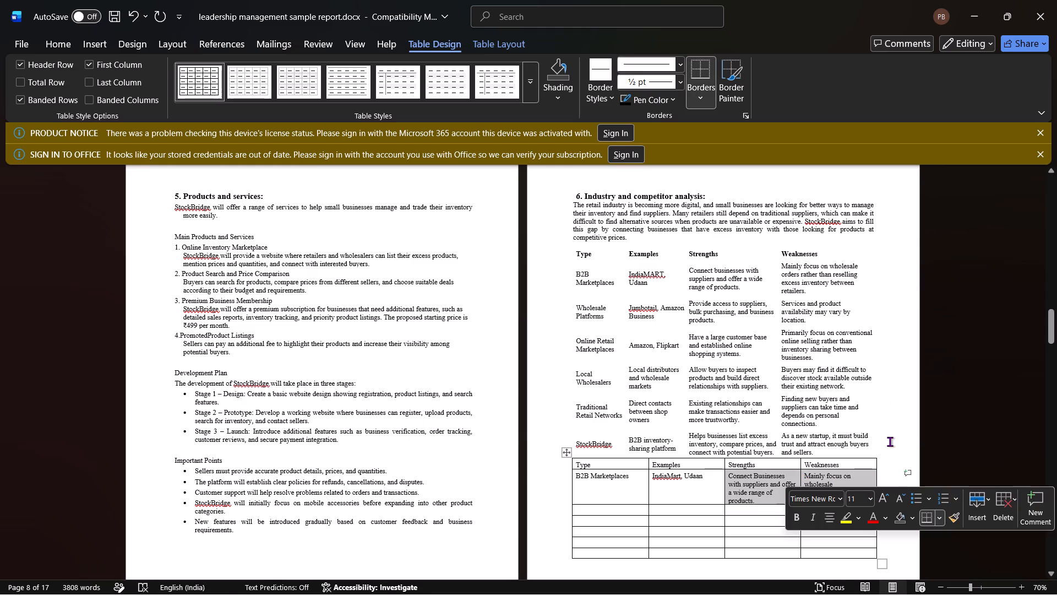
click(890, 441)
drag(836, 490, 811, 475)
key(ctrl+v)
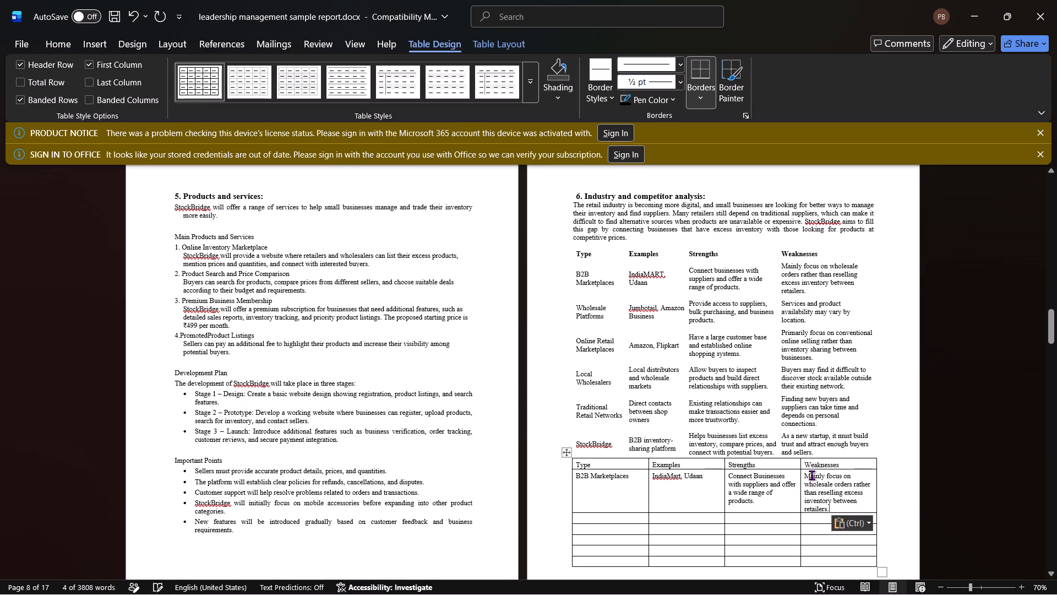
Enter Wholesale in the Type column of the bordered table's third row.
click(584, 513)
click(587, 514)
click(595, 518)
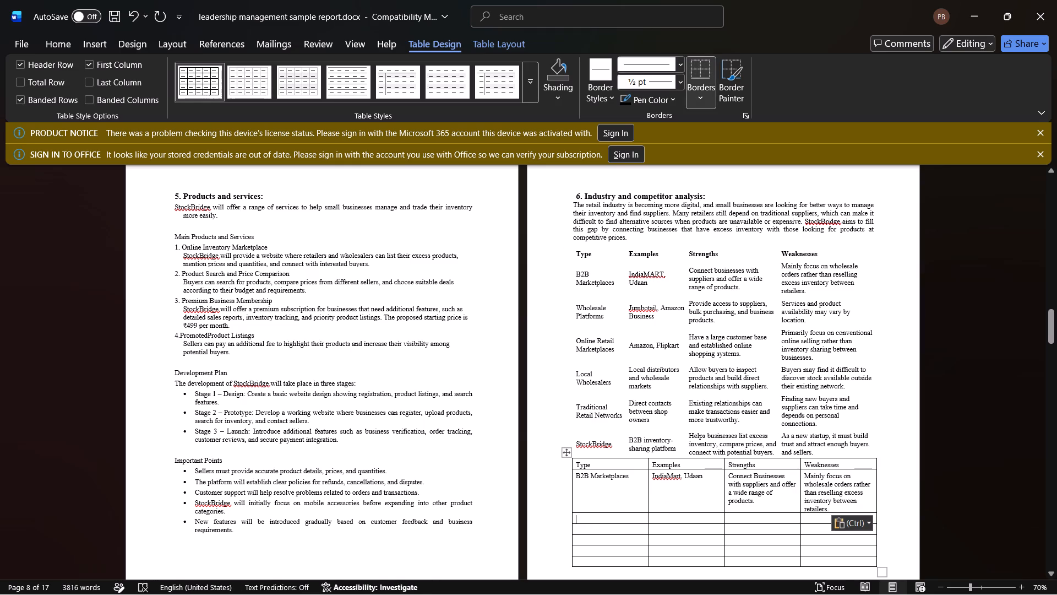
text(Wholesa)
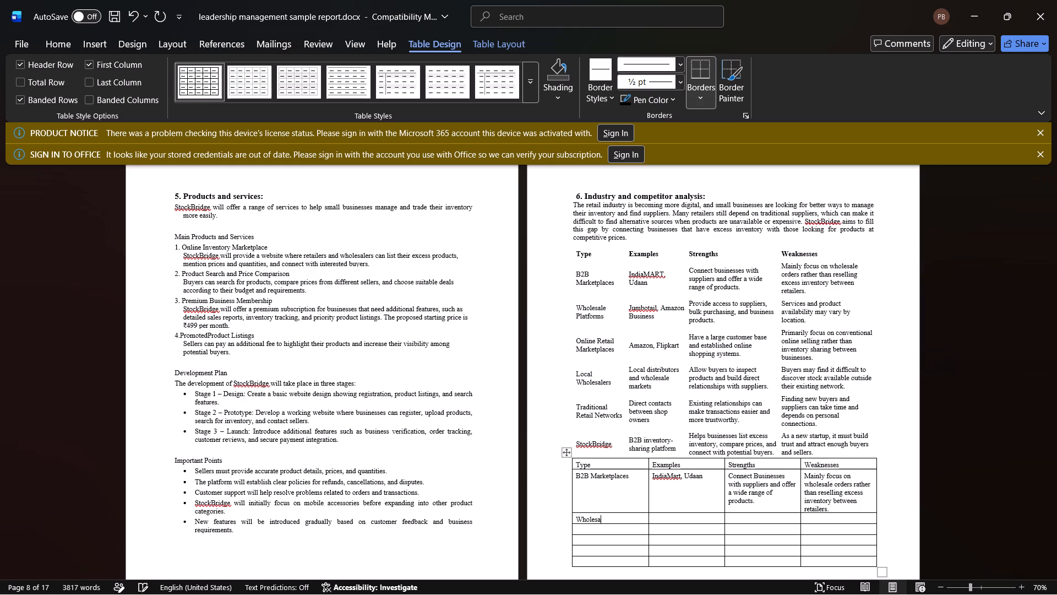
text(ke)
key(space)
key(shift+p)
text(la)
key(BackSpace)
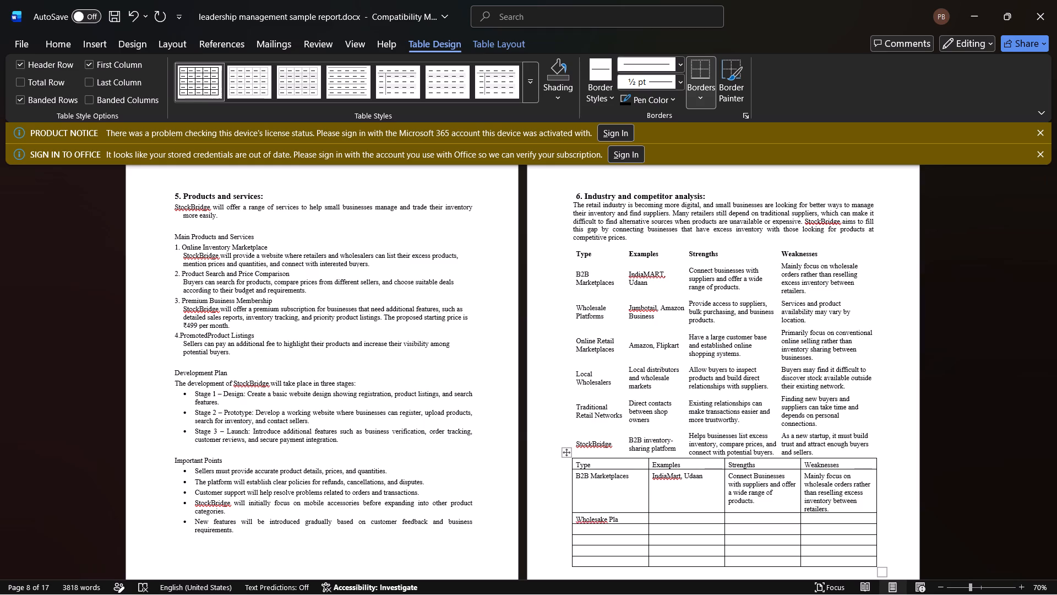
key(BackSpace)
key(BackSpace)
key(BackSpace)
key(BackSpace)
key(BackSpace)
key(BackSpace)
key(a)
text(le)
key(space)
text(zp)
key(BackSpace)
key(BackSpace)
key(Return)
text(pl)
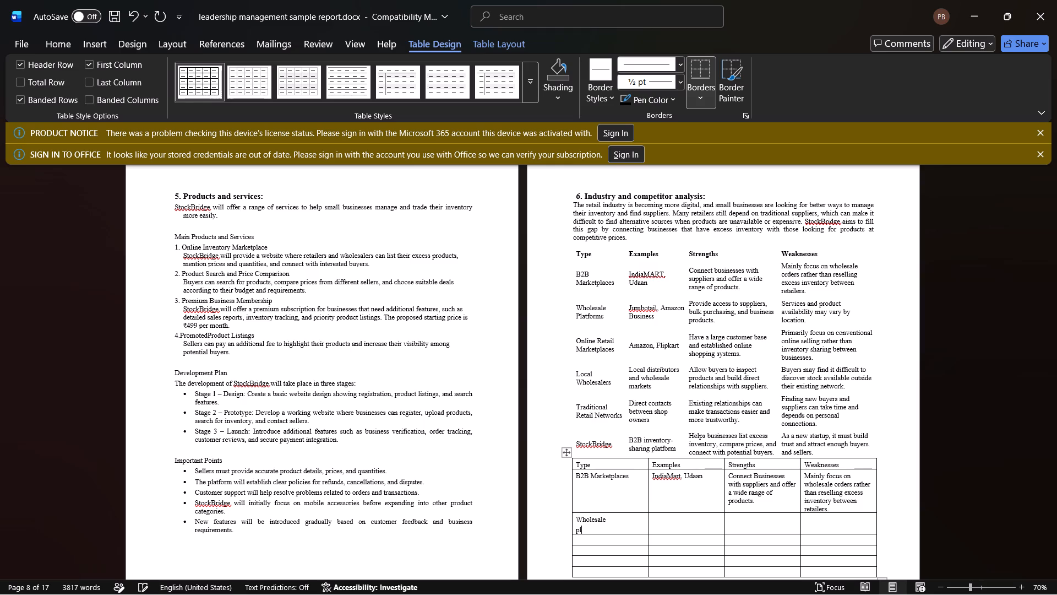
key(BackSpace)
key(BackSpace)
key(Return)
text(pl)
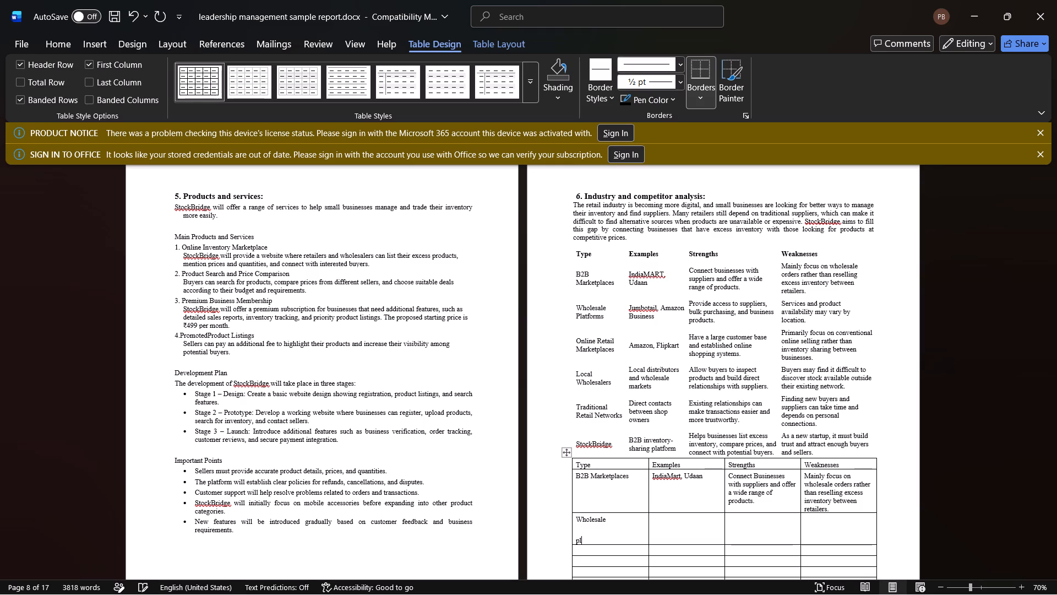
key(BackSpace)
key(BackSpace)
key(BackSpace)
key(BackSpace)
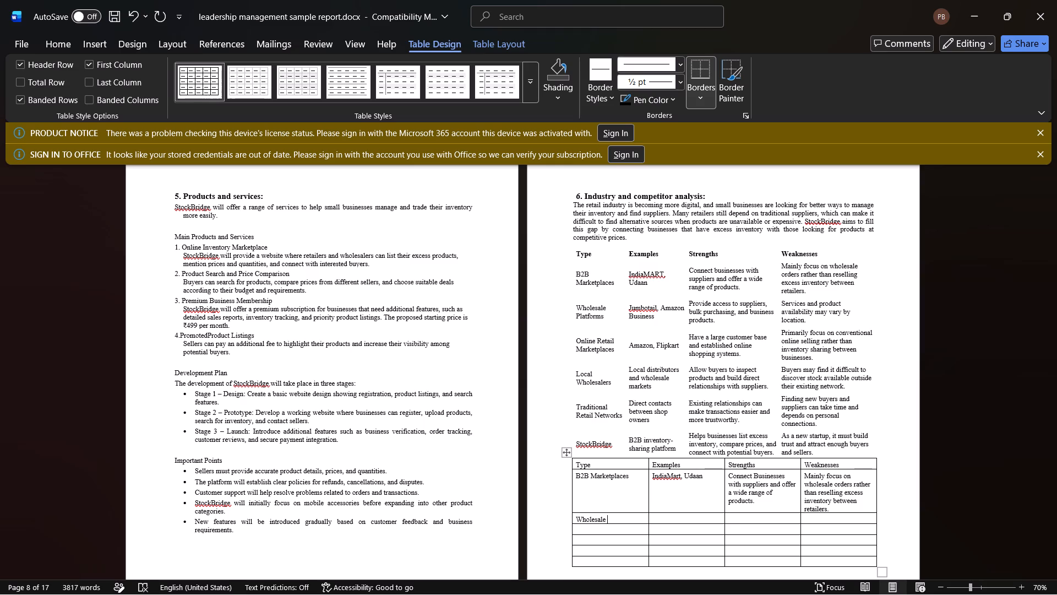
Add Platforms after Wholesale on the same line of the bordered table's third-row Type cell.
key(shift+p)
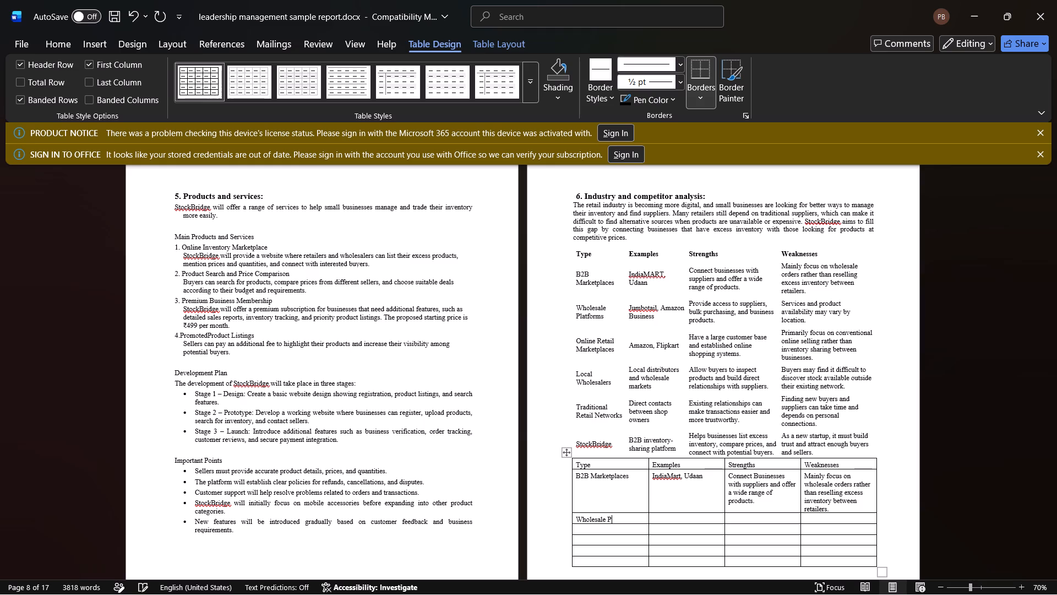
key(l)
key(a)
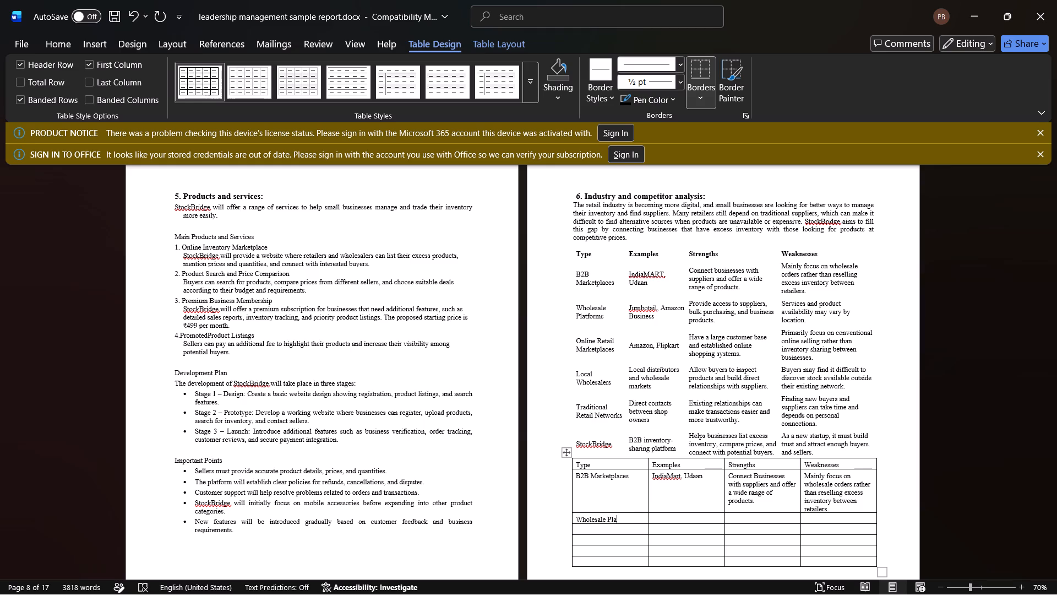
text(tforms)
Copy the borderless table's Wholesale Platforms and "Jumbotail, Amazon Business" cells into the bordered table's Wholesale Platforms row, starting at the Examples column.
drag(660, 312, 624, 305)
key(ctrl+c)
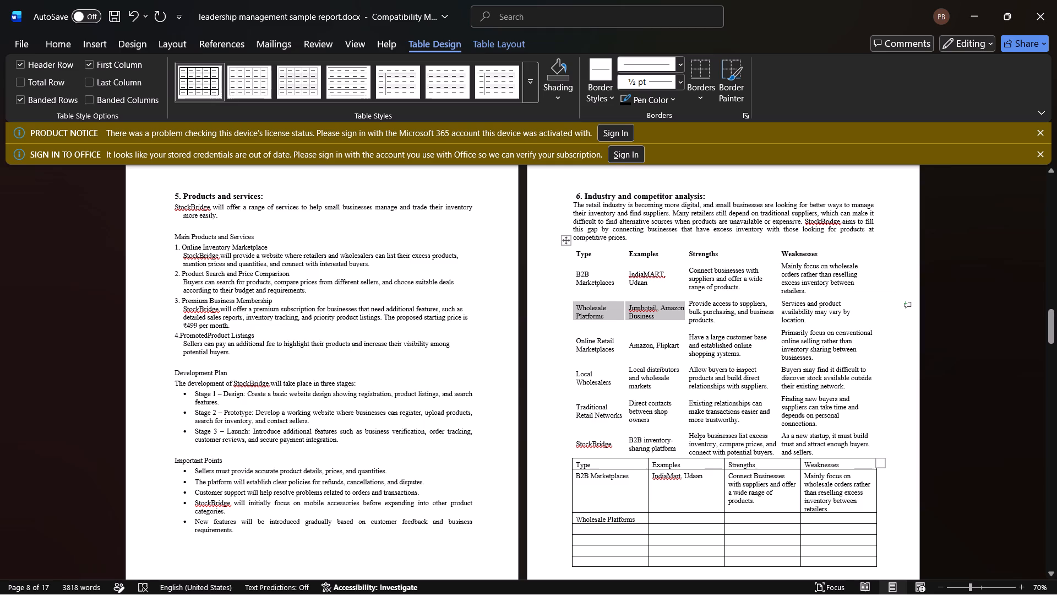
click(675, 513)
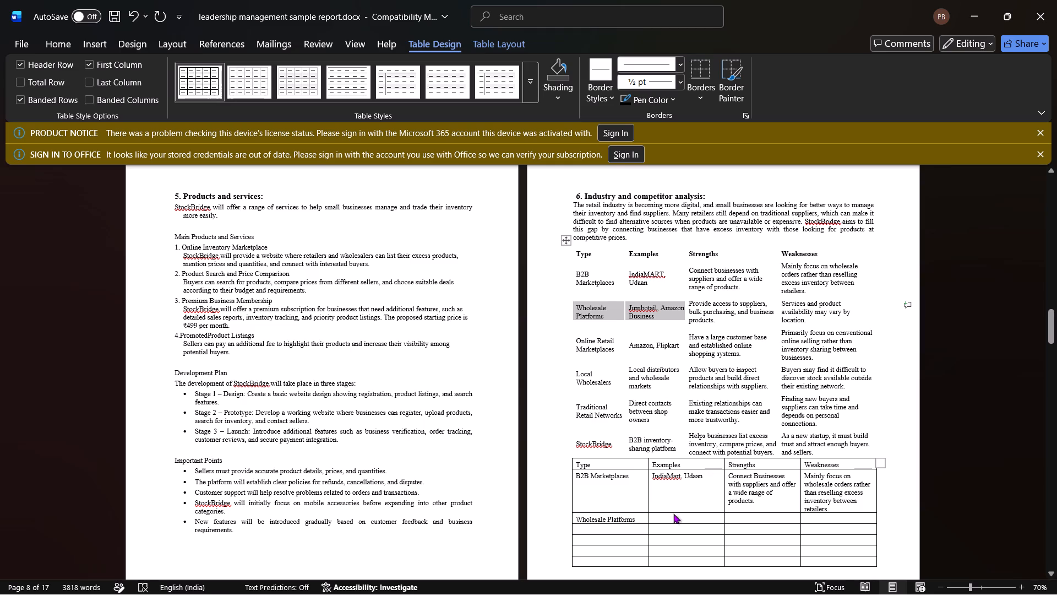
click(664, 517)
key(ctrl+v)
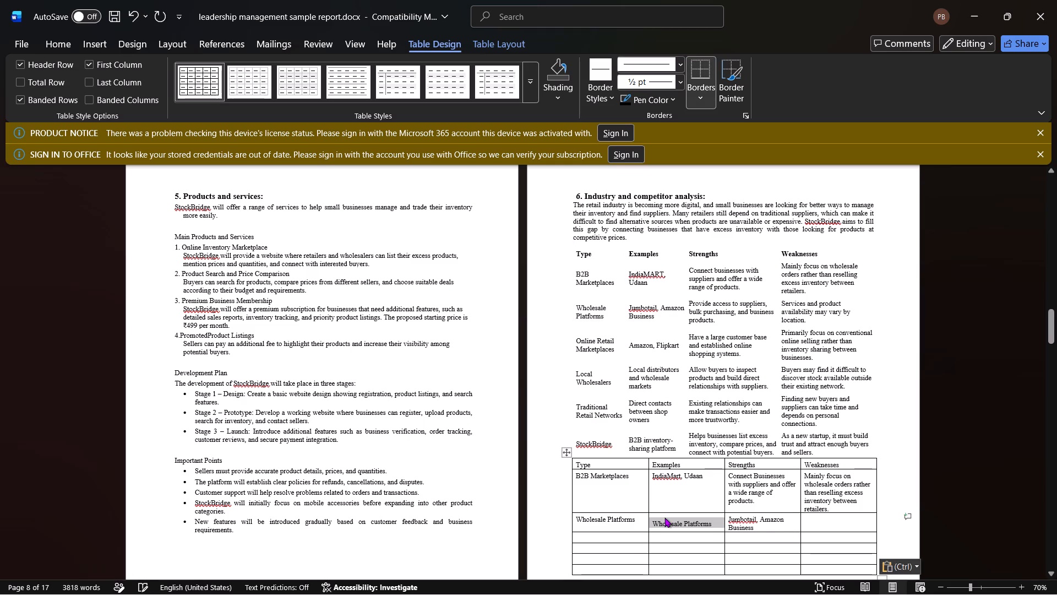
Delete the duplicate Wholesale Platforms text from the Examples cell of the bordered table's third row.
click(708, 521)
key(Right)
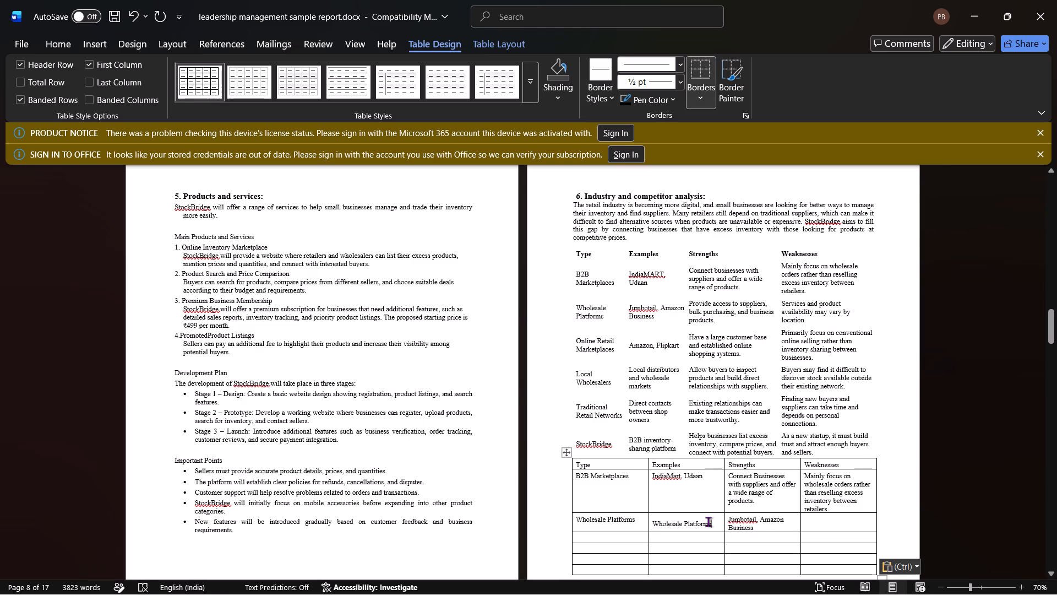
key(BackSpace)
key(BackSpace)
key(BackSpace)
key(BackSpace)
key(BackSpace)
key(BackSpace)
key(BackSpace)
key(BackSpace)
key(BackSpace)
key(BackSpace)
key(BackSpace)
key(BackSpace)
key(BackSpace)
key(BackSpace)
key(BackSpace)
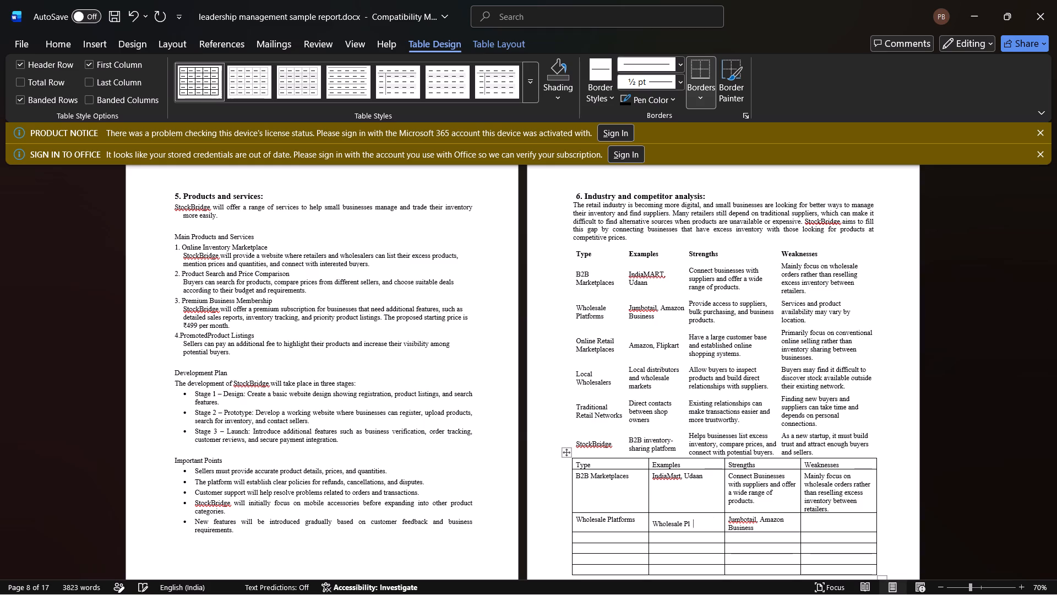
key(BackSpace)
key(BackSpace)
key(BackSpace)
key(BackSpace)
key(BackSpace)
key(BackSpace)
key(BackSpace)
Move "Jumbotail, Amazon Business" from the Strengths cell to the Examples cell in the bordered table's Wholesale Platforms row.
drag(765, 523, 744, 524)
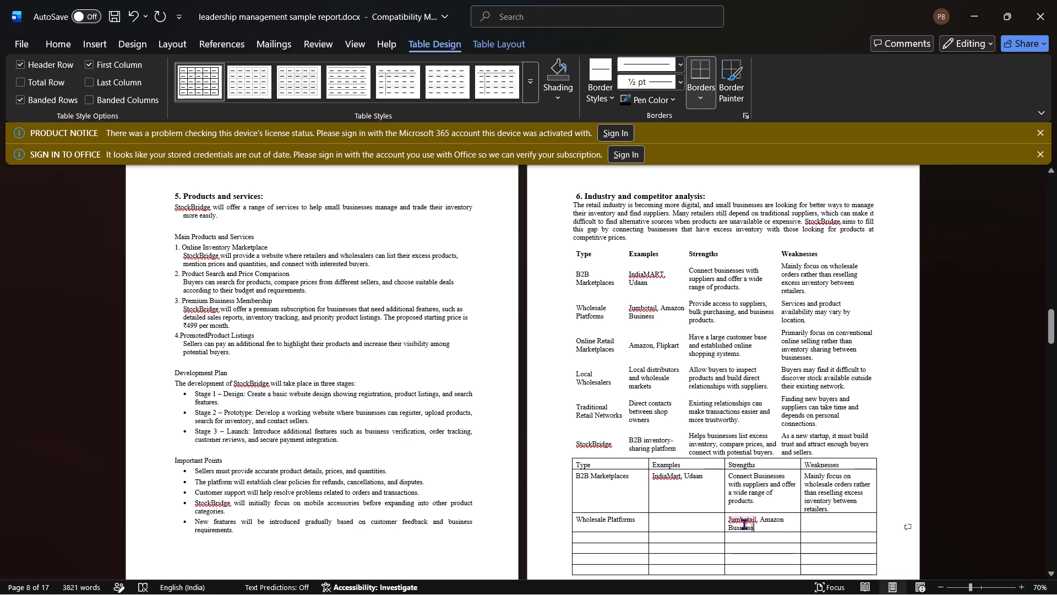
drag(744, 524, 728, 518)
key(ctrl+c)
key(BackSpace)
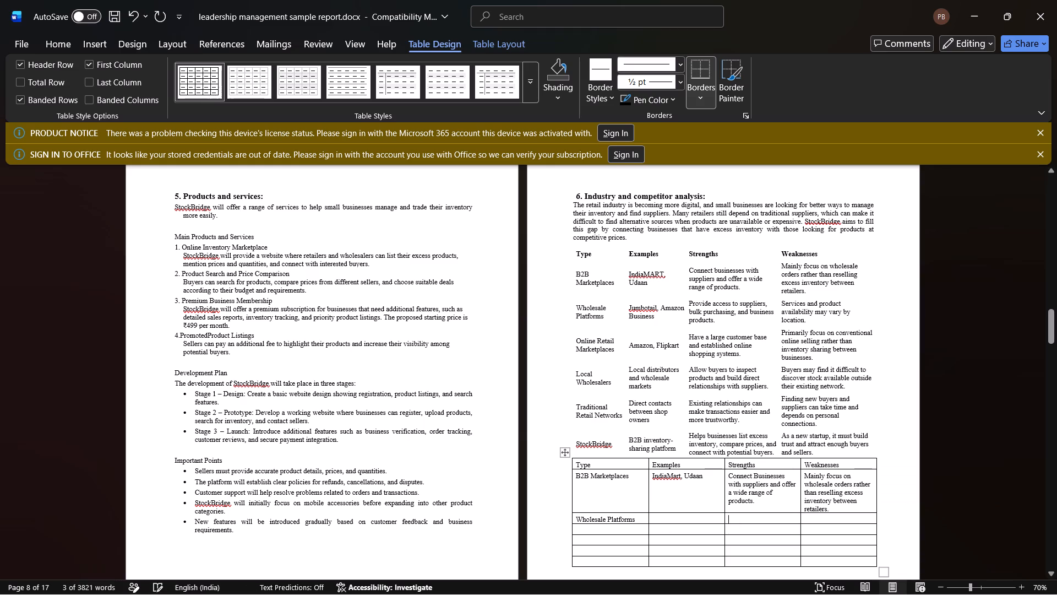
click(675, 520)
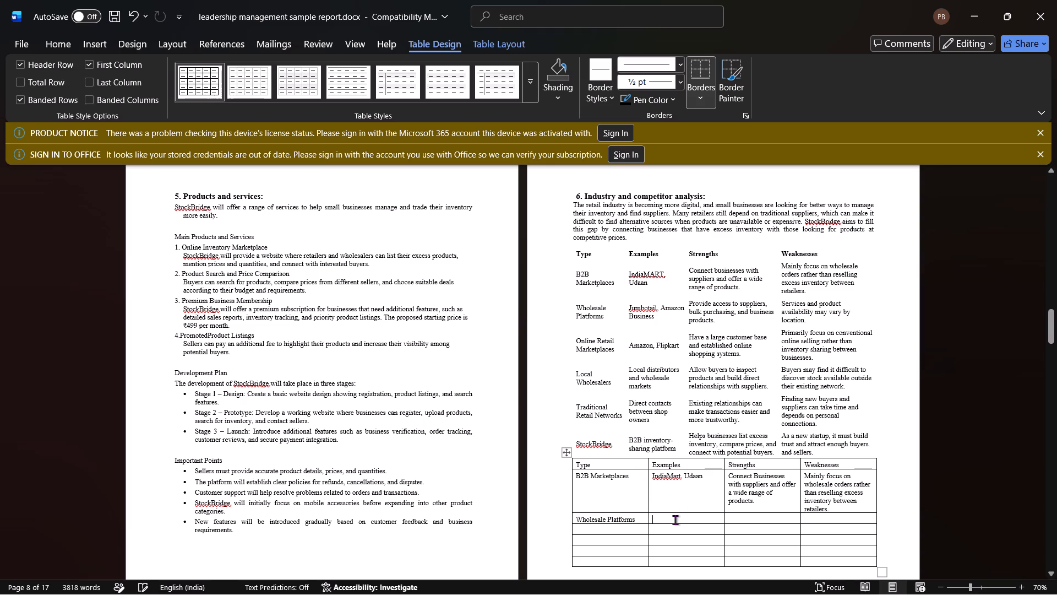
key(ctrl+v)
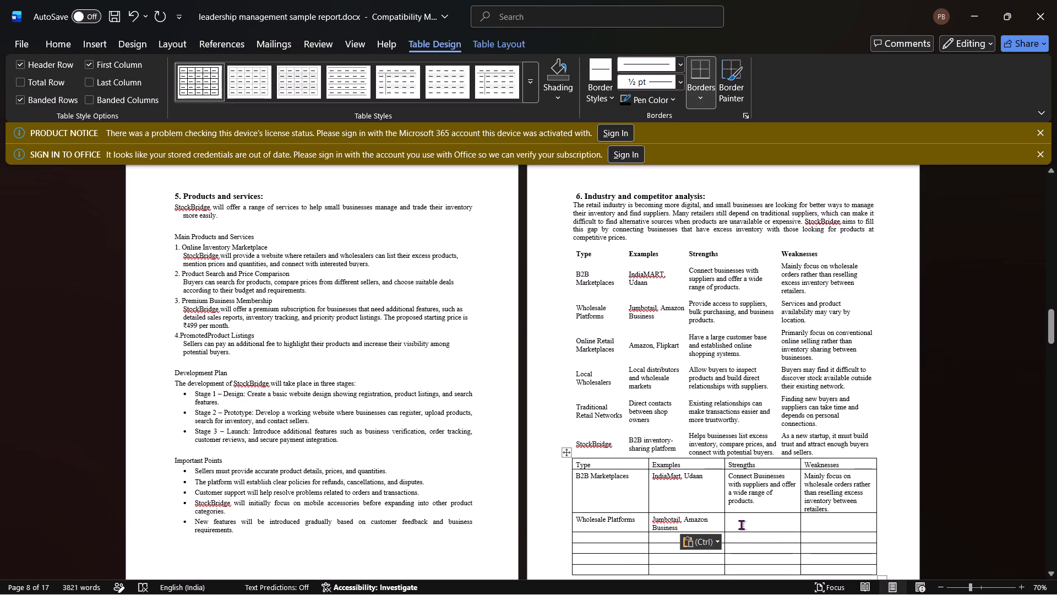
Copy the Wholesale Platforms strengths text from the borderless table into the bordered table's matching Strengths cell.
click(742, 524)
drag(715, 317, 692, 307)
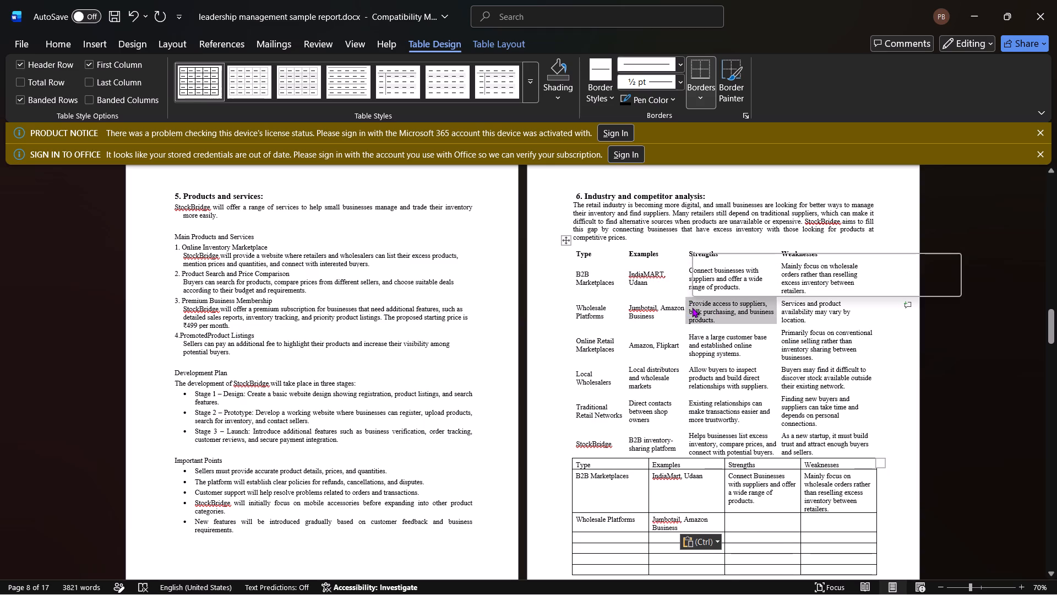
key(ctrl+c)
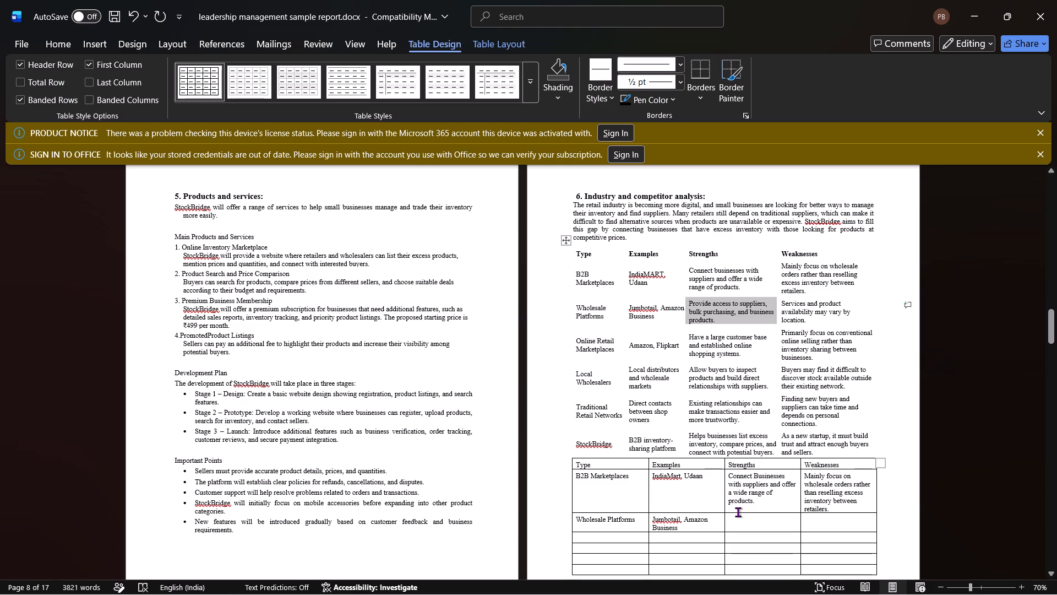
click(738, 516)
key(ctrl+v)
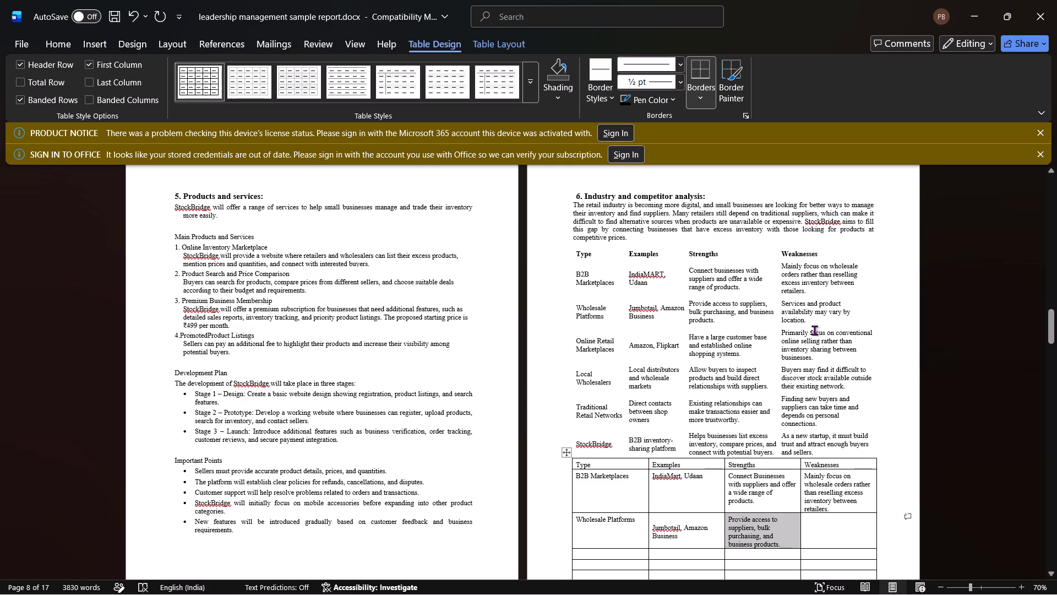
Copy "Services and product availability may vary by location." into the Weaknesses cell of the bordered table's Wholesale Platforms row.
drag(812, 327, 802, 323)
drag(802, 323, 782, 308)
click(782, 308)
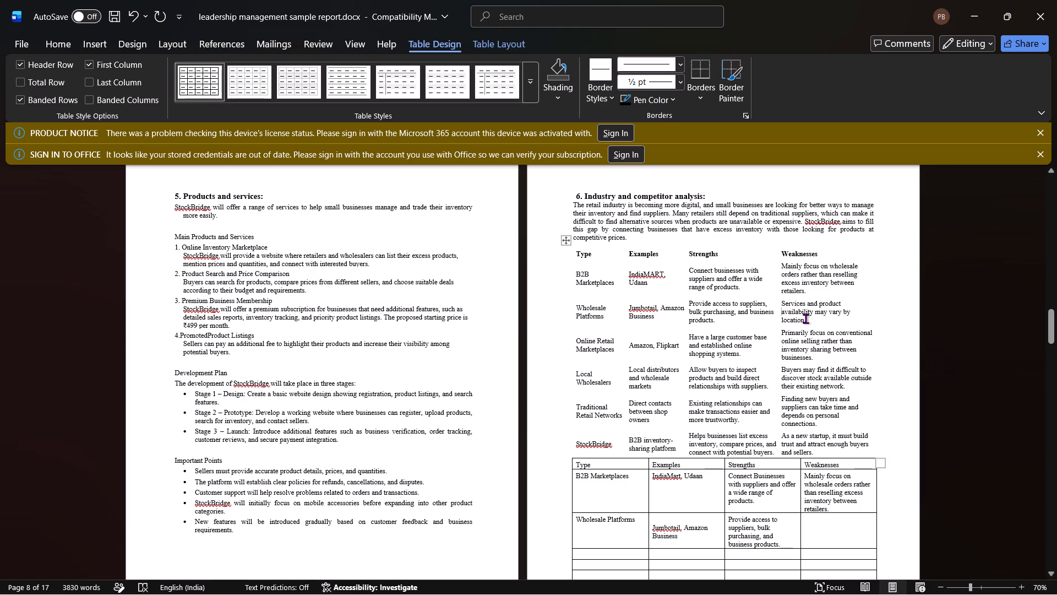
drag(805, 318, 781, 304)
key(ctrl+c)
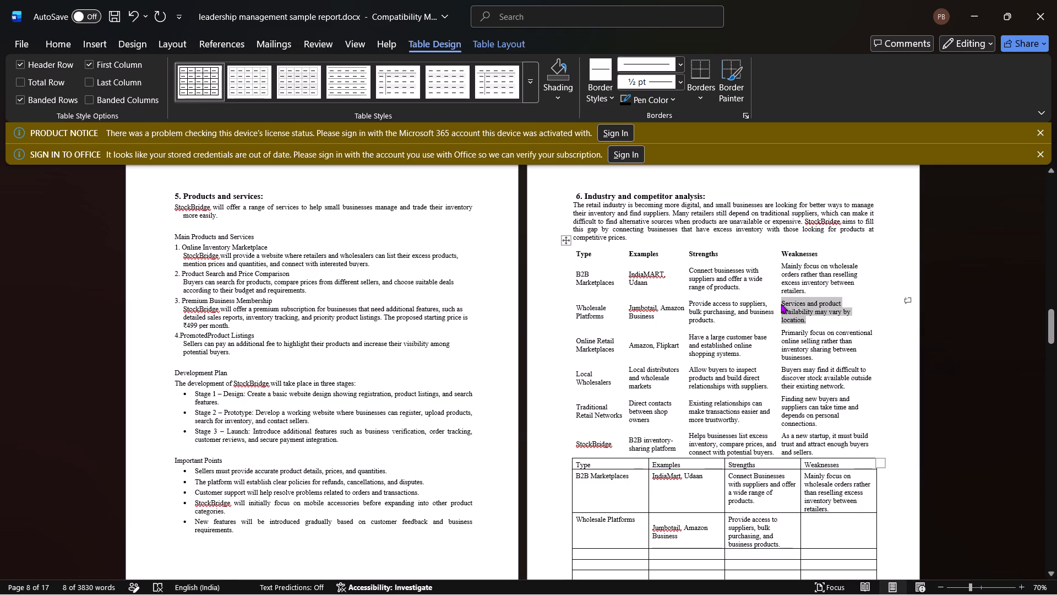
click(814, 535)
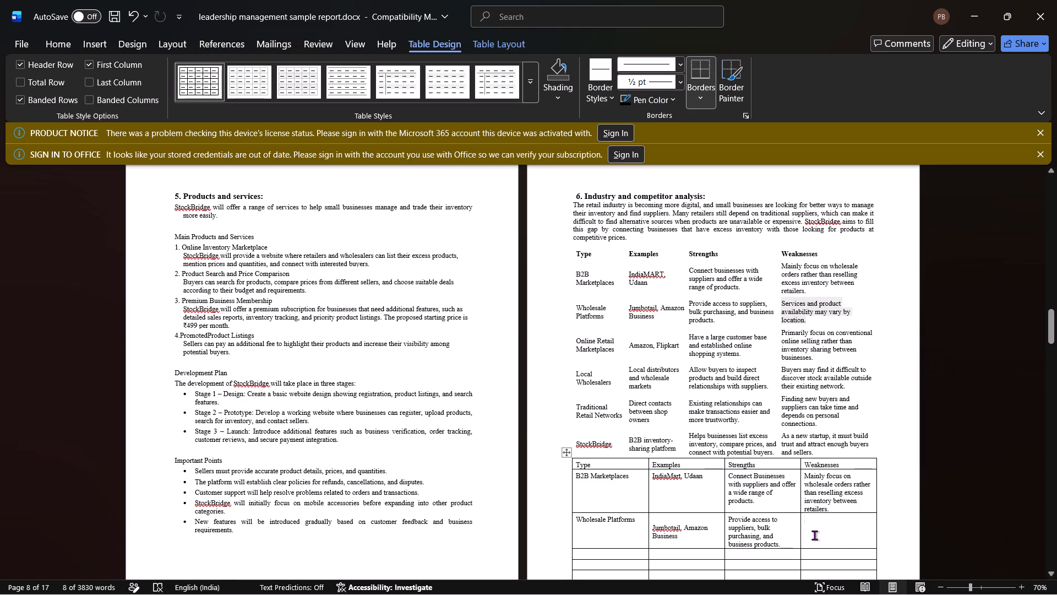
key(ctrl+v)
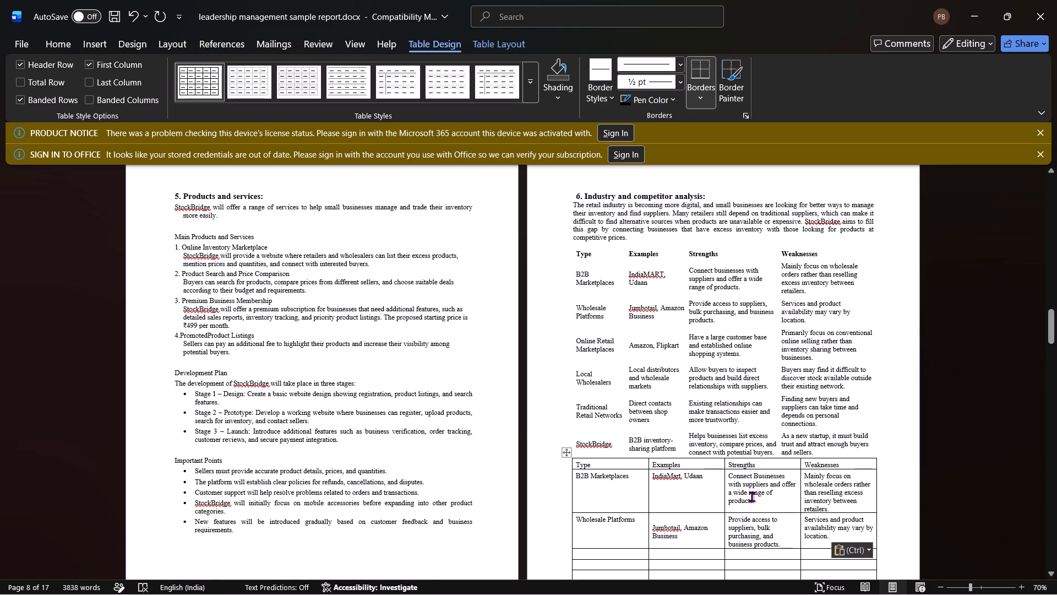
Copy Online Retail Marketplaces from the borderless table into the Type cell of the bordered table's fourth row.
scroll(751, 496, down, 1)
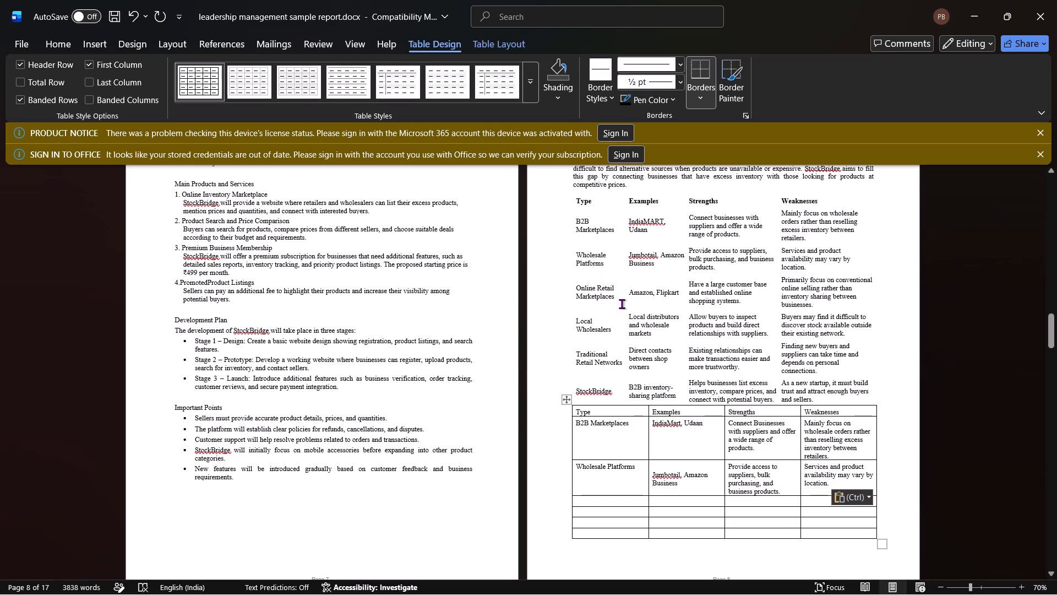
drag(615, 297, 562, 282)
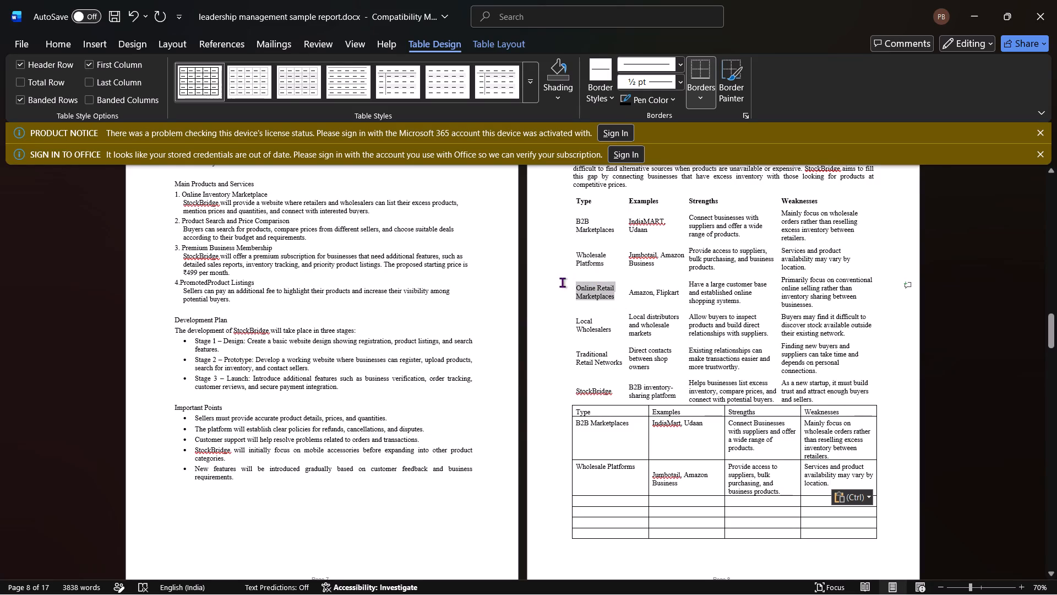
drag(562, 282, 560, 282)
key(ctrl+c)
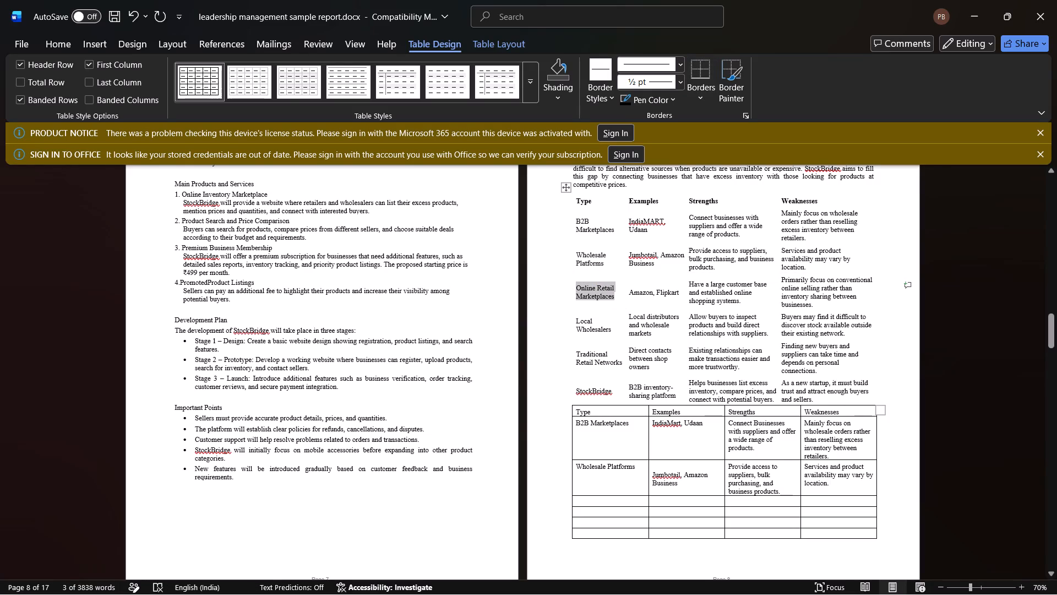
click(591, 499)
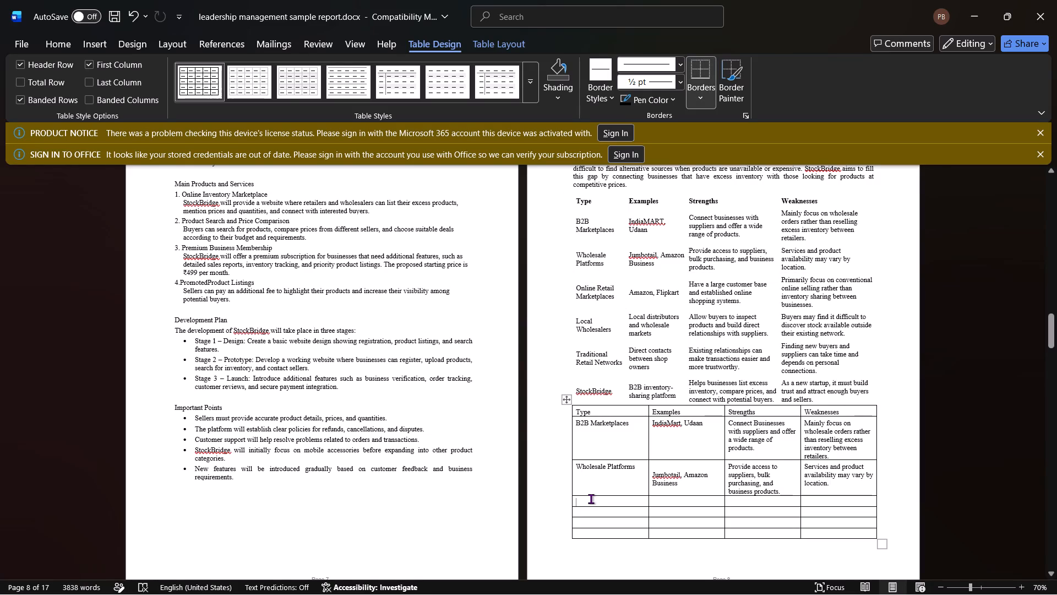
key(ctrl+v)
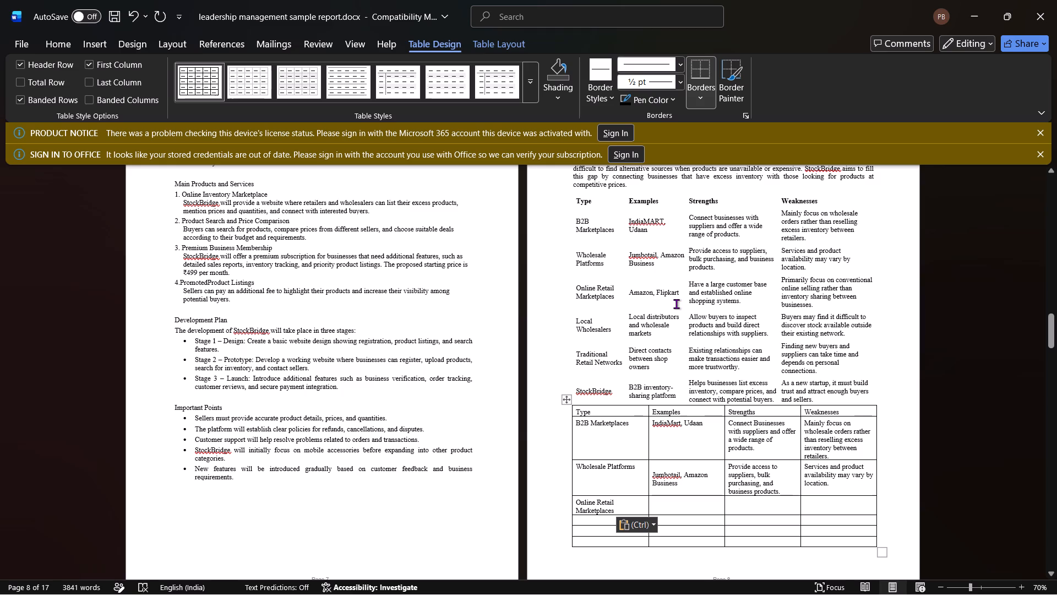
Copy "Amazon, Flipkart" into the Examples cell of the bordered table's Online Retail Marketplaces row.
drag(679, 294, 629, 293)
key(ctrl+c)
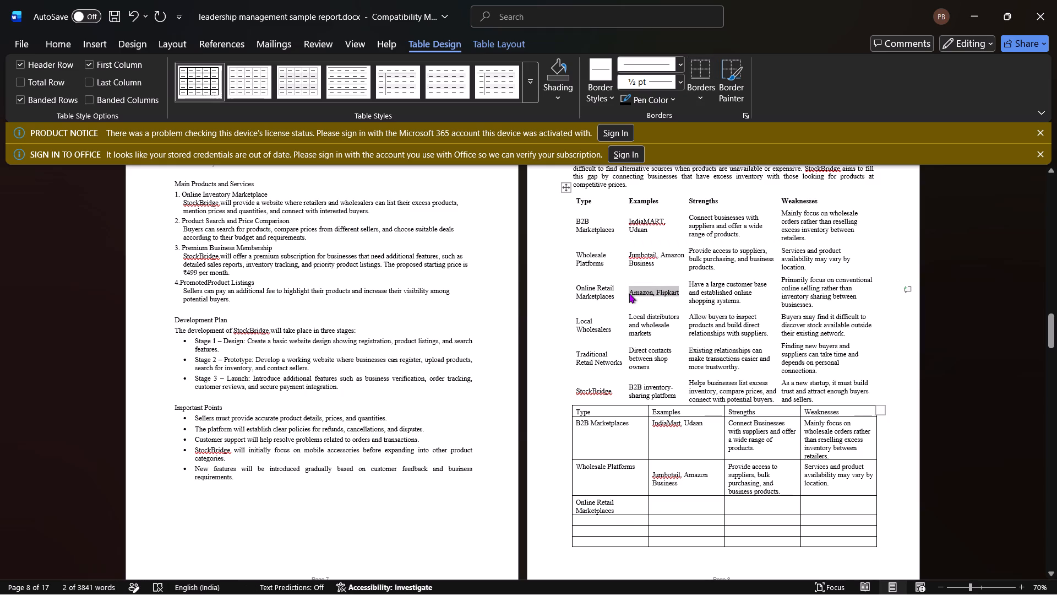
click(666, 504)
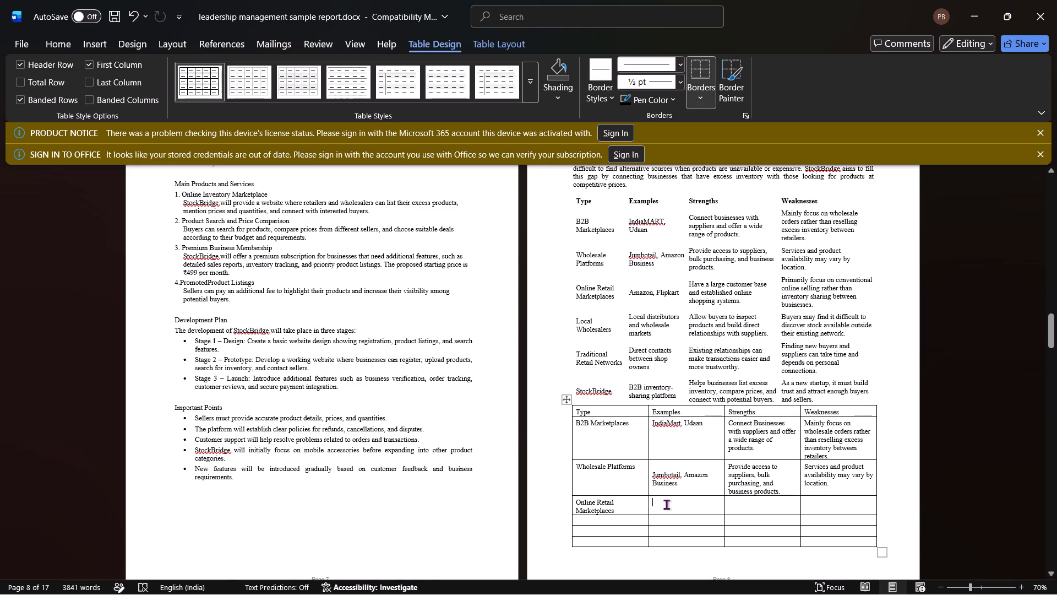
key(ctrl+v)
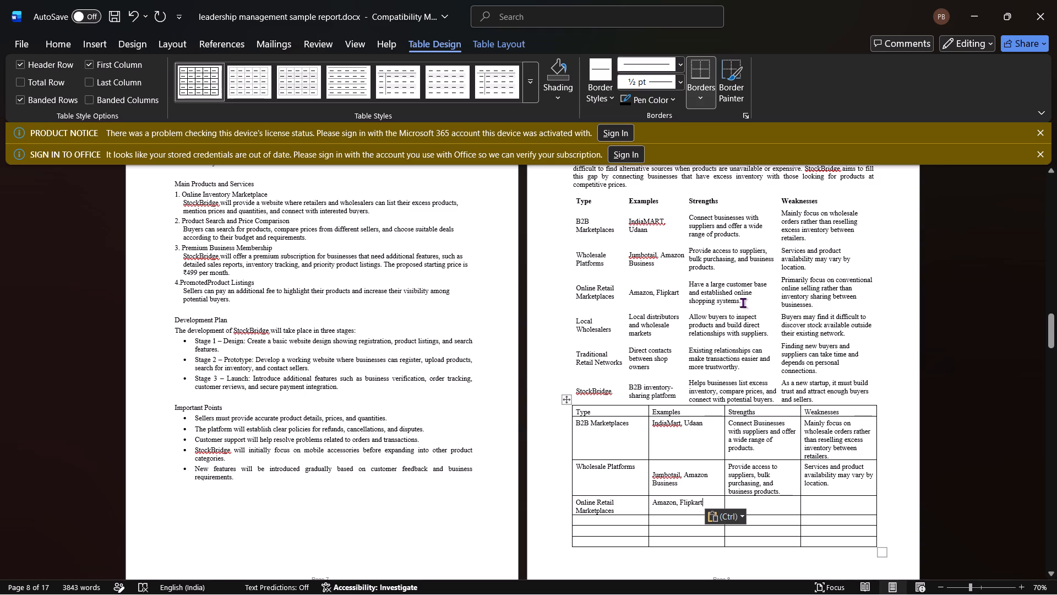
Copy "Have a large customer base and established online shopping systems." into the Strengths cell of the bordered table's Online Retail Marketplaces row.
drag(741, 301, 688, 283)
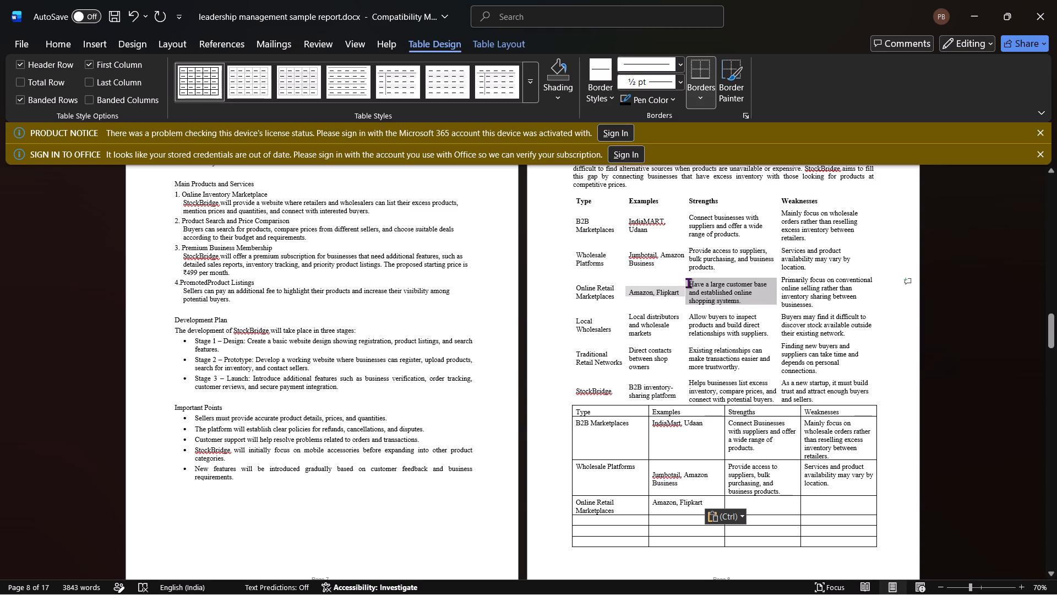
drag(688, 283, 690, 283)
key(ctrl+c)
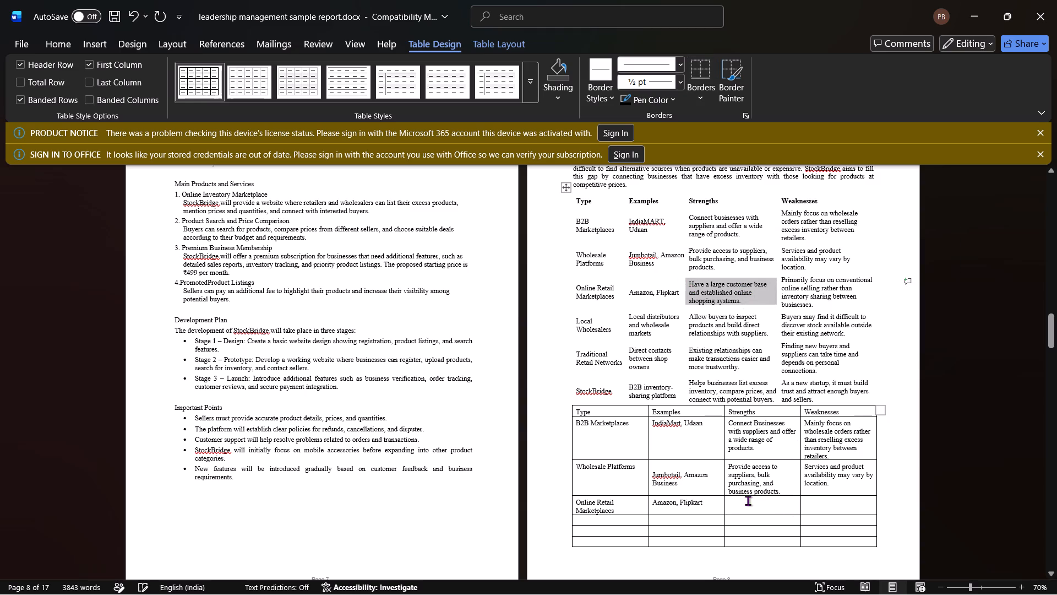
click(743, 497)
click(743, 501)
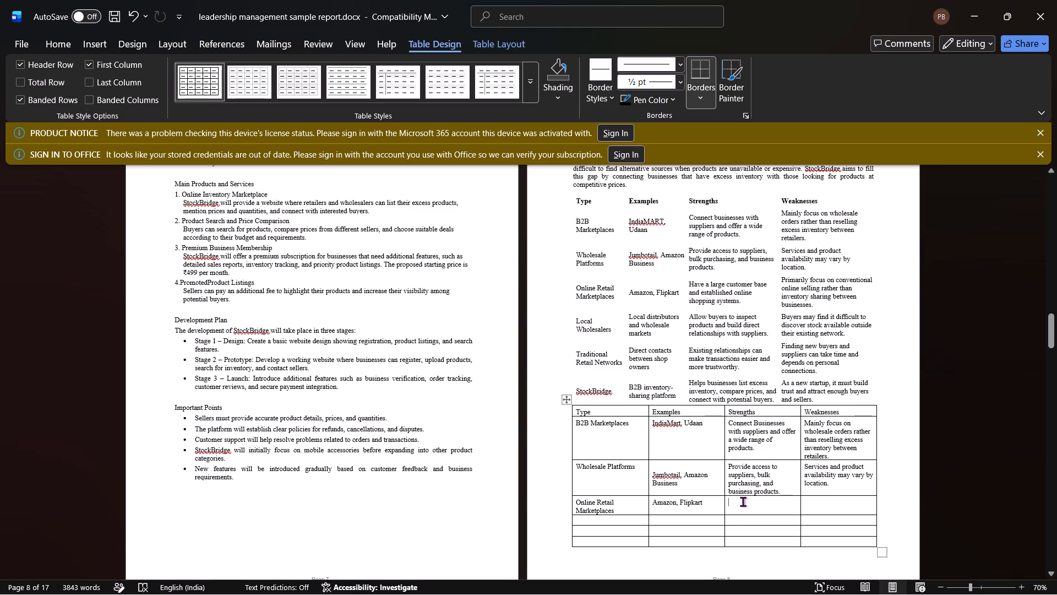
key(ctrl+v)
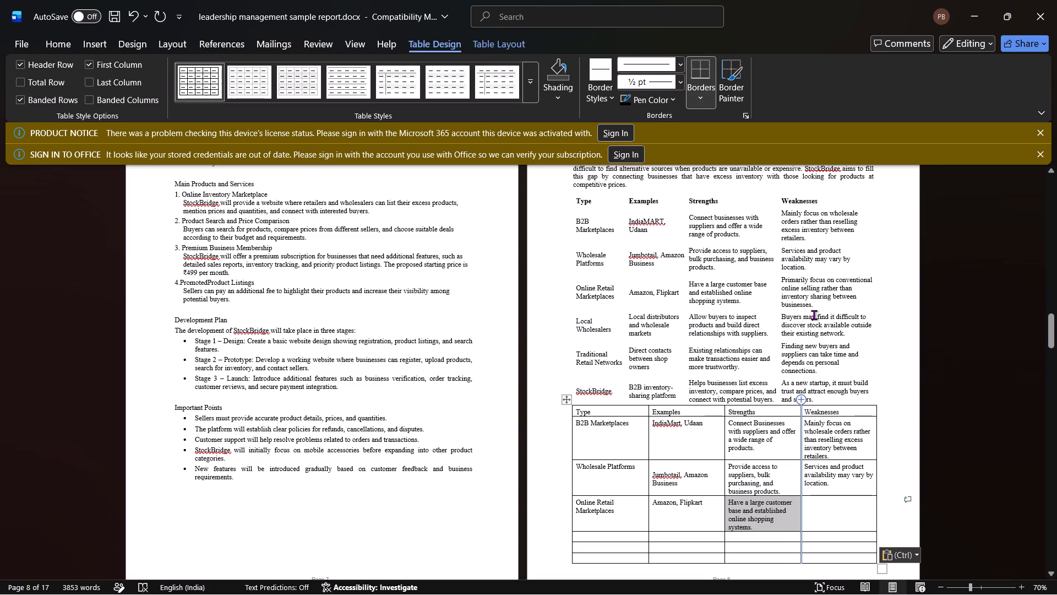
Copy the Online Retail Marketplaces weaknesses sentence from the borderless table into the bordered table's matching Weaknesses cell.
drag(813, 306, 783, 280)
key(ctrl+c)
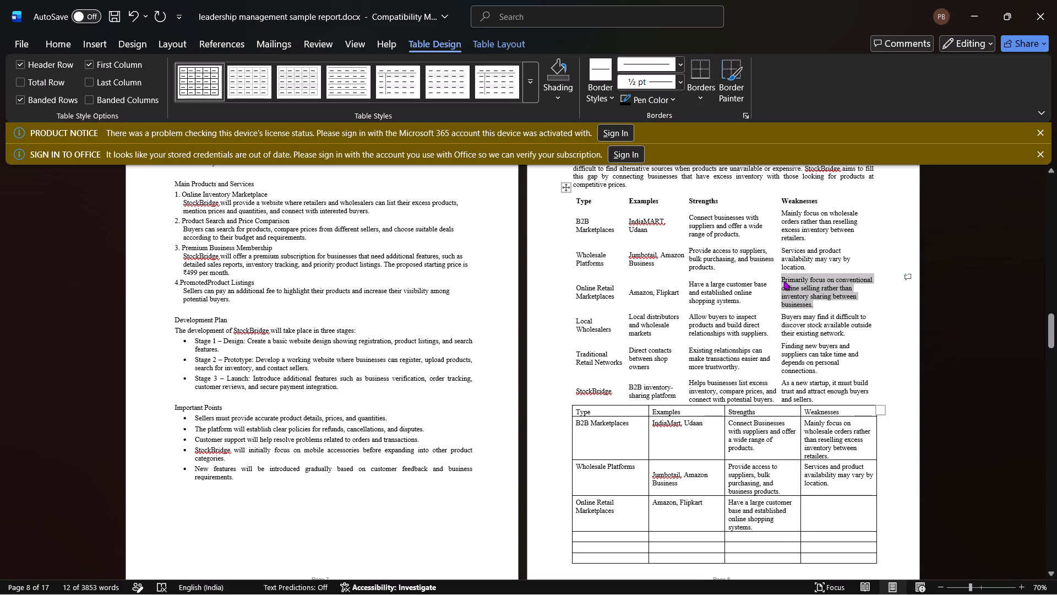
click(838, 516)
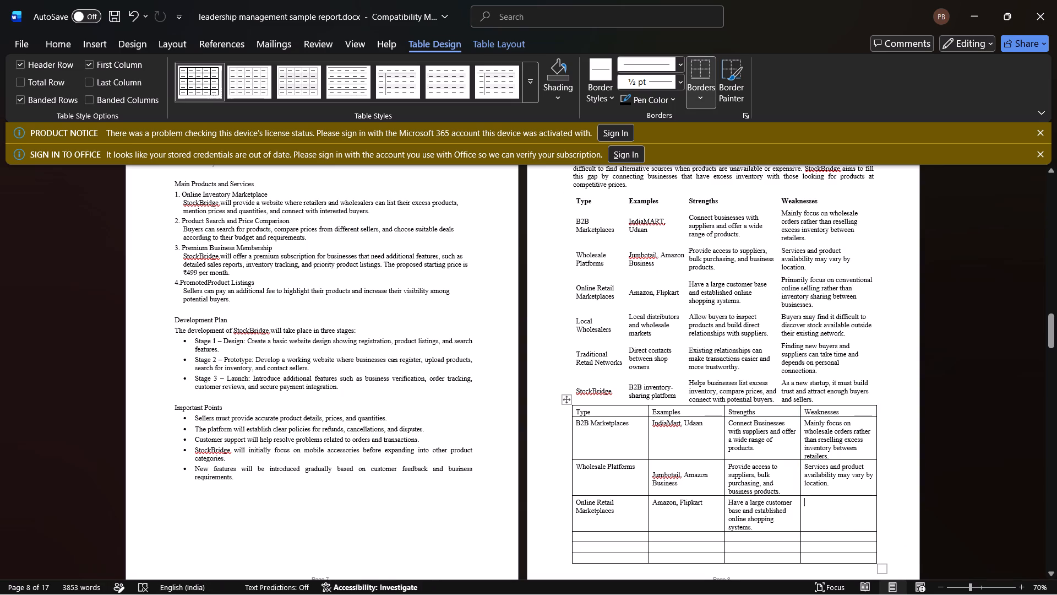
key(ctrl+v)
Copy Local Wholesalers from the borderless table into the Type cell of the bordered table's fifth row.
click(588, 543)
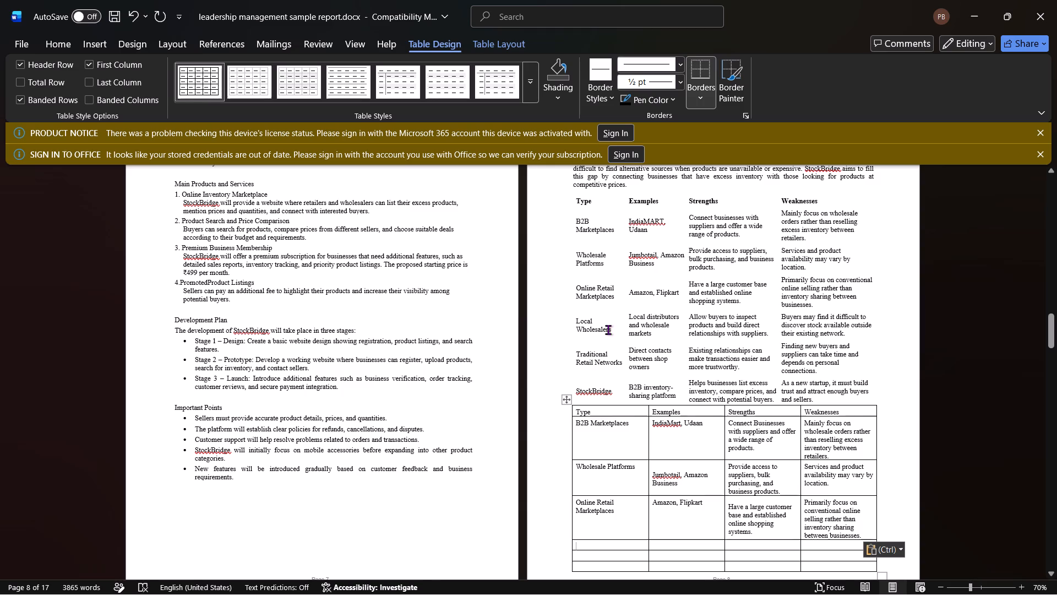
drag(614, 329, 582, 324)
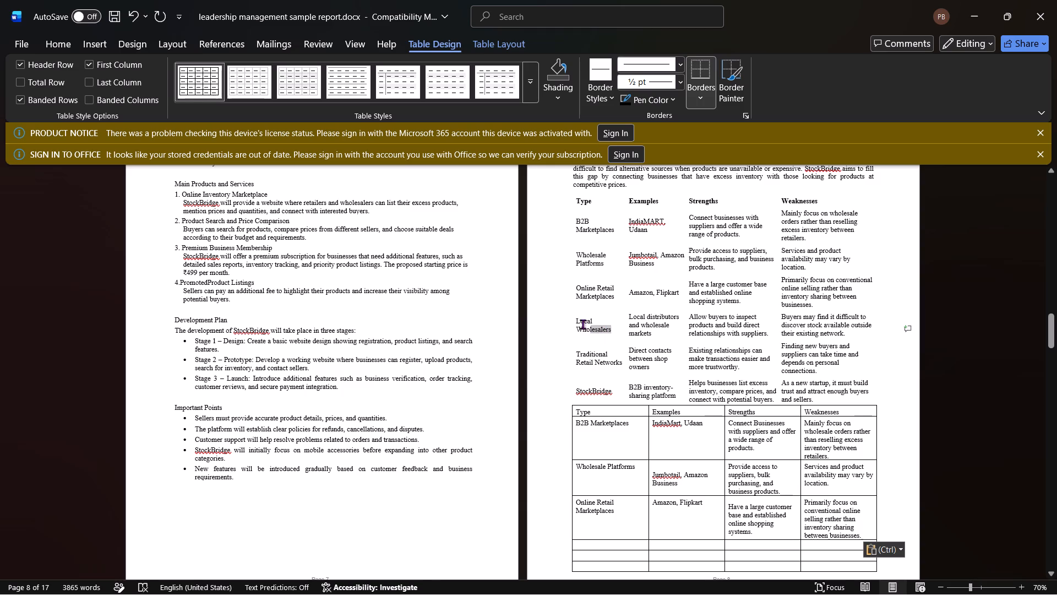
drag(582, 324, 579, 321)
key(ctrl+c)
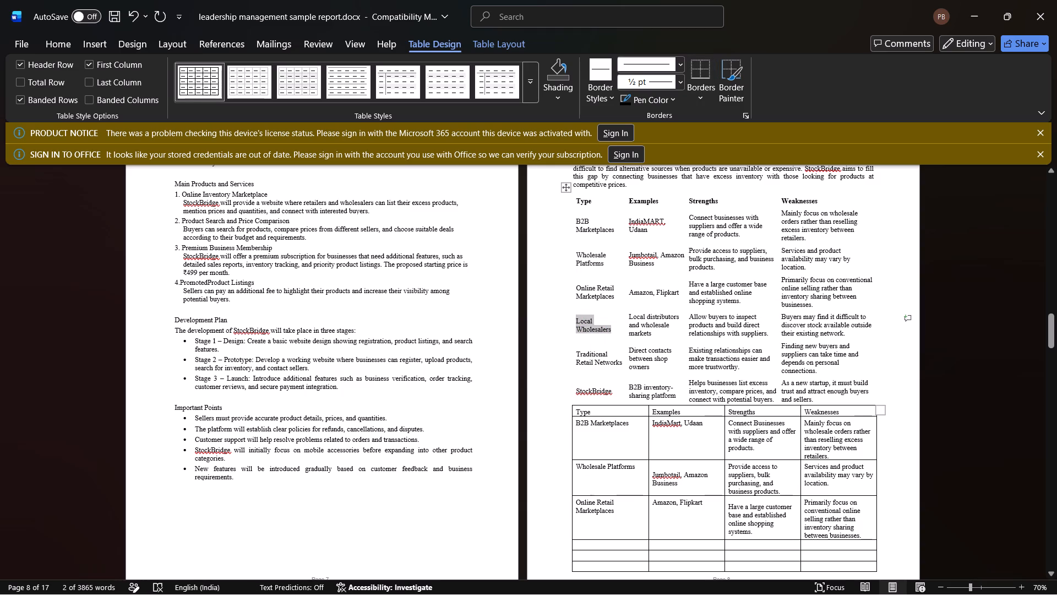
click(596, 542)
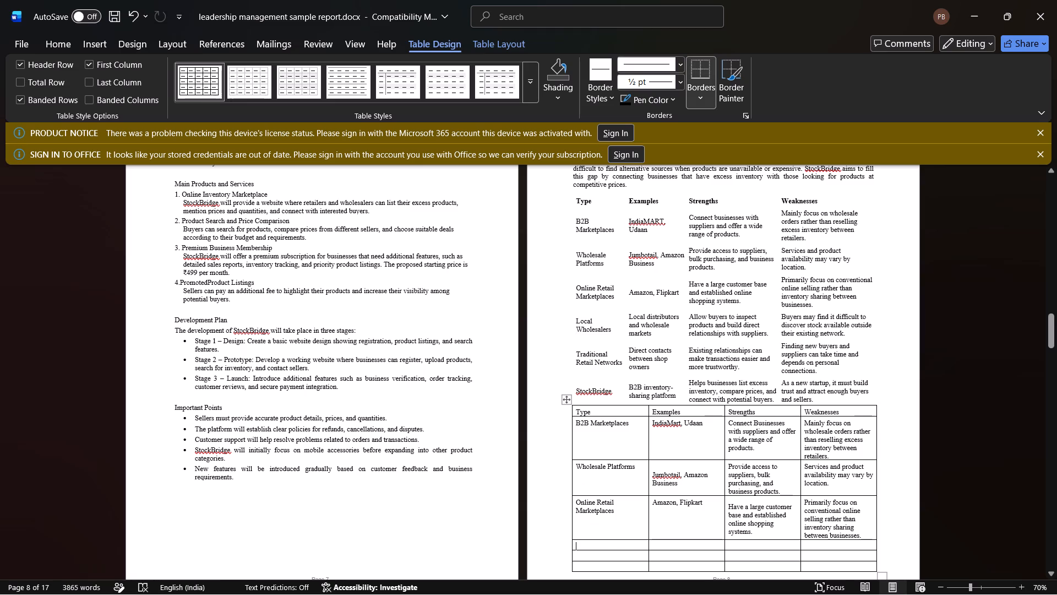
key(ctrl+v)
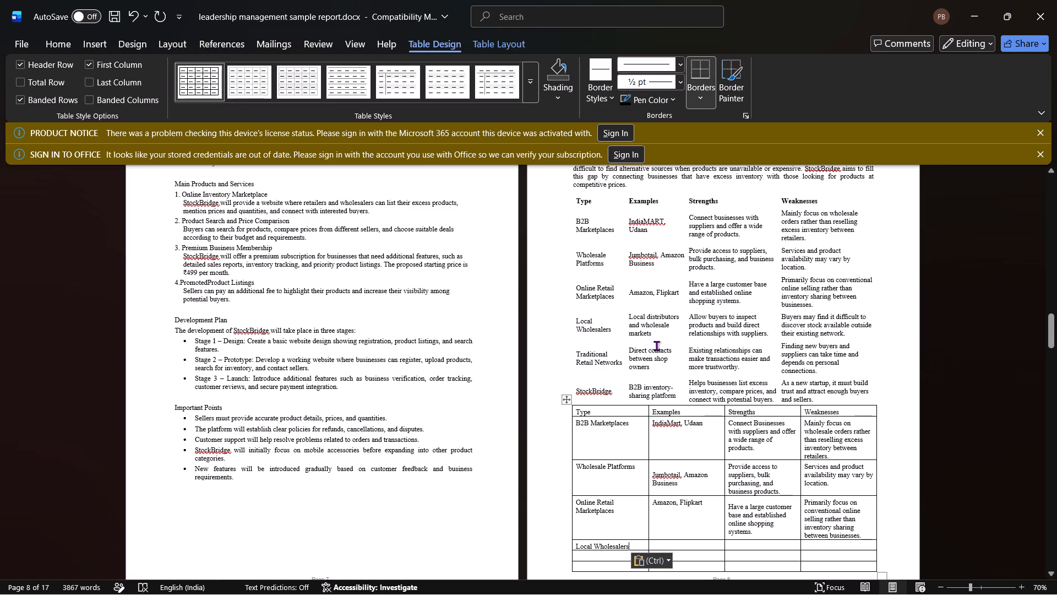
Copy "Local distributors and wholesale markets" from the Examples cell of the borderless table's Local Wholesalers row.
drag(655, 336, 642, 323)
drag(642, 323, 630, 312)
key(ctrl+c)
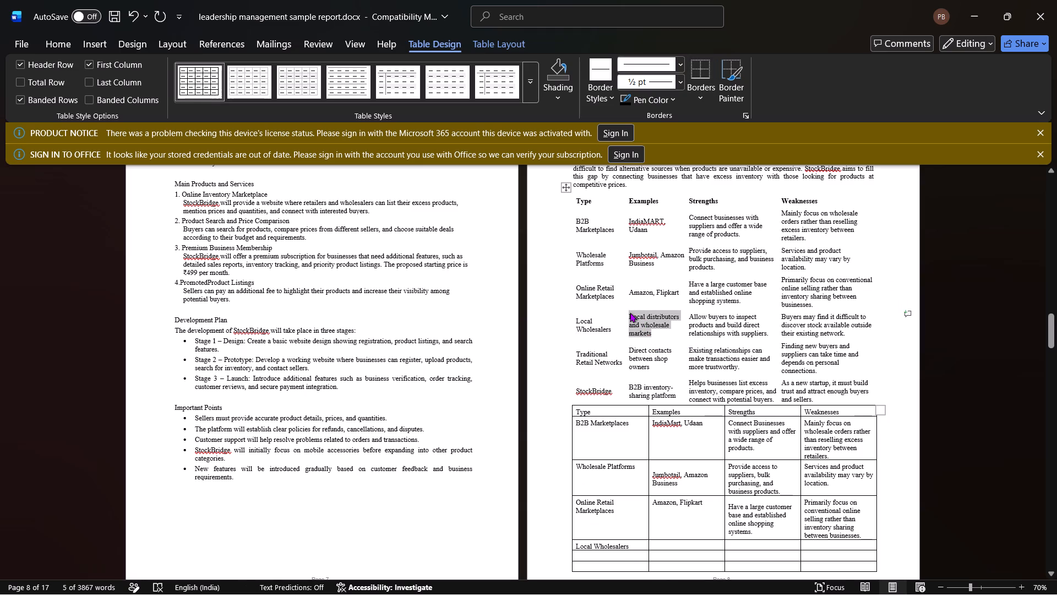
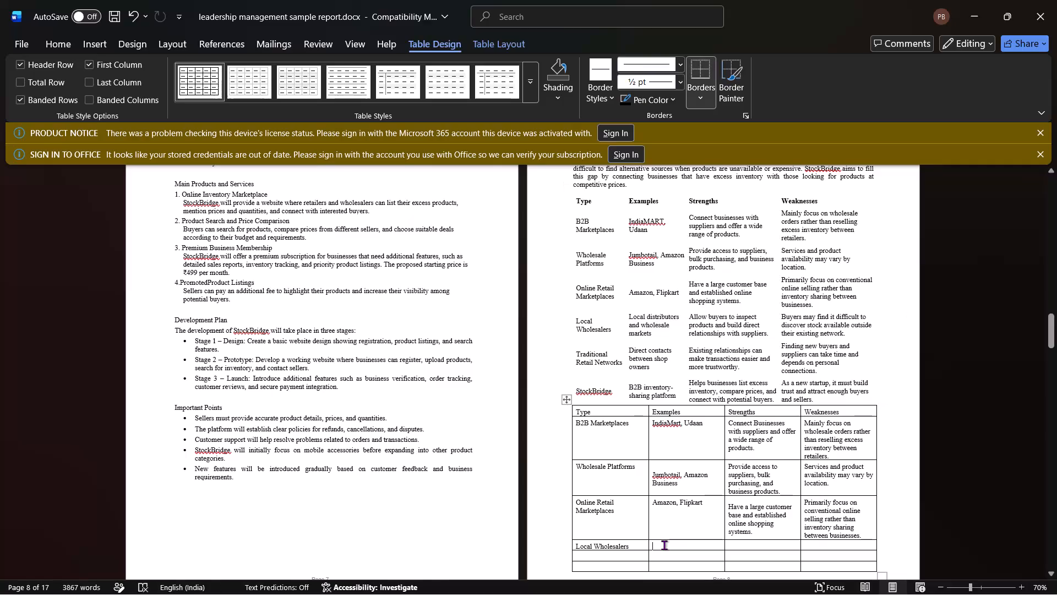
Paste "Local distributors and wholesale markets" into the Examples cell of the bordered table's Local Wholesalers row.
key(ctrl+v)
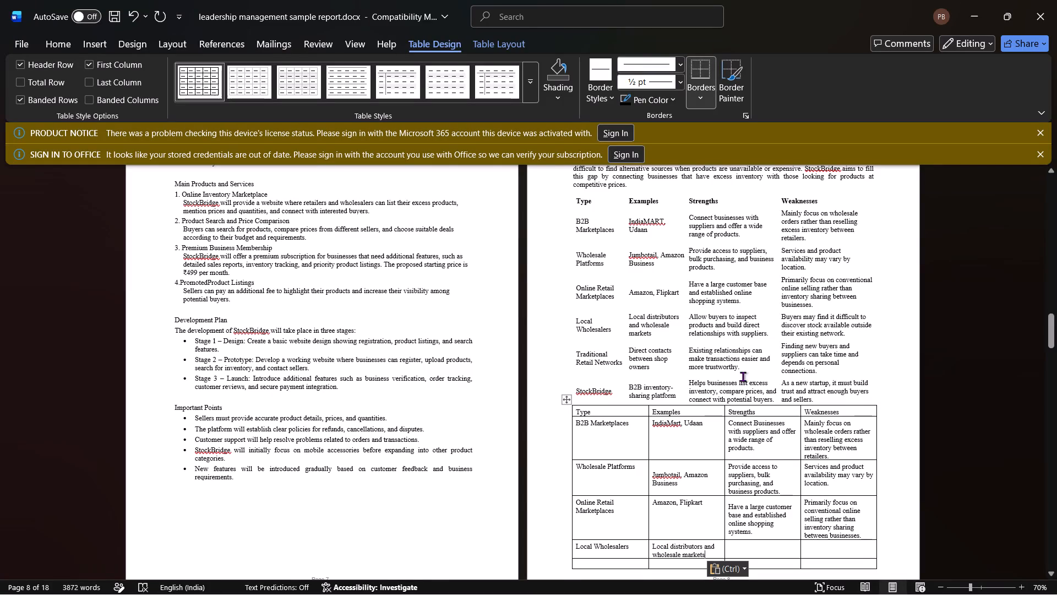
Copy "Allow buyers to inspect products and build direct relationships with suppliers." into the Strengths cell of the bordered table's Local Wholesalers row.
drag(771, 335, 692, 316)
key(ctrl+c)
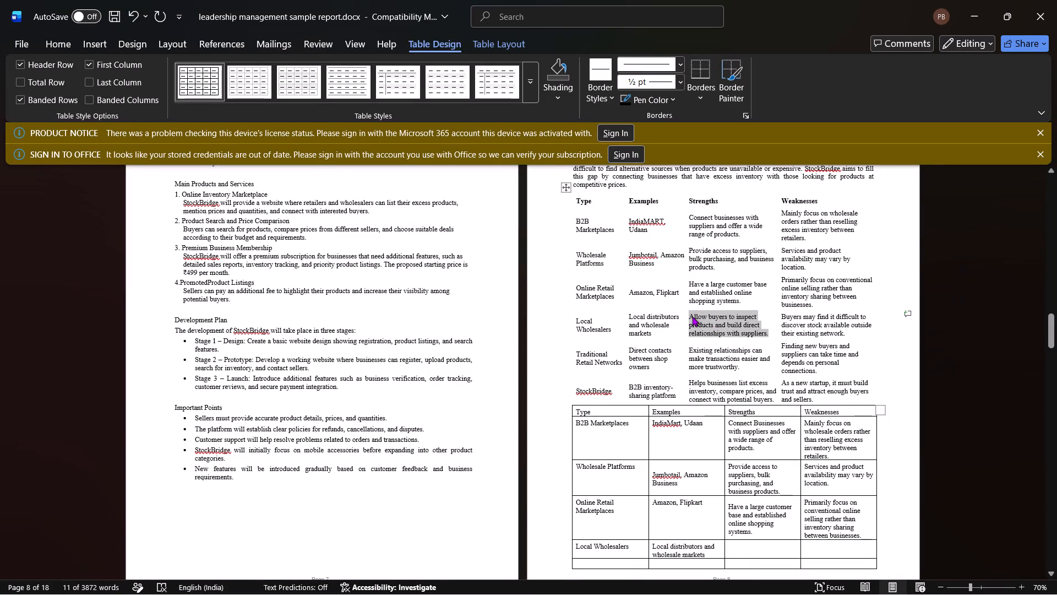
click(745, 551)
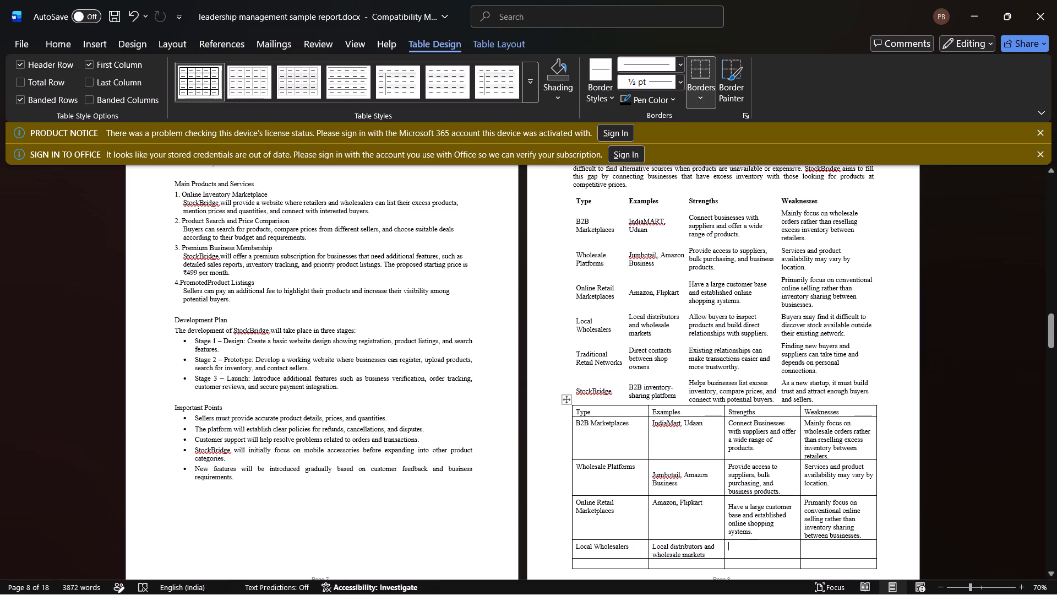
key(ctrl+v)
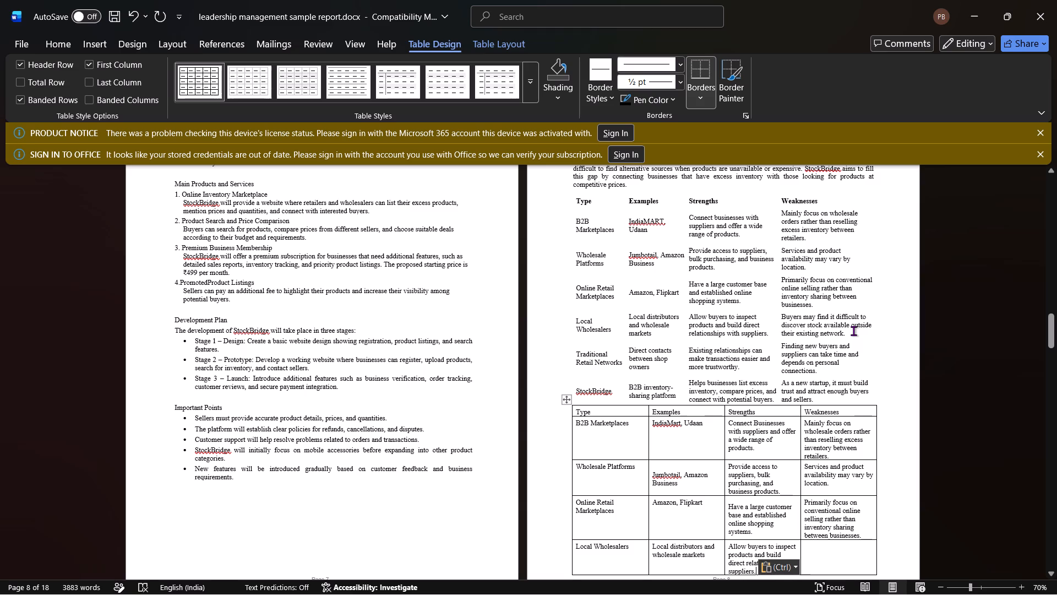
Copy "Buyers may find it difficult to discover stock available outside their existing network." into the bordered table's Local Wholesalers Weaknesses cell.
drag(853, 331, 787, 313)
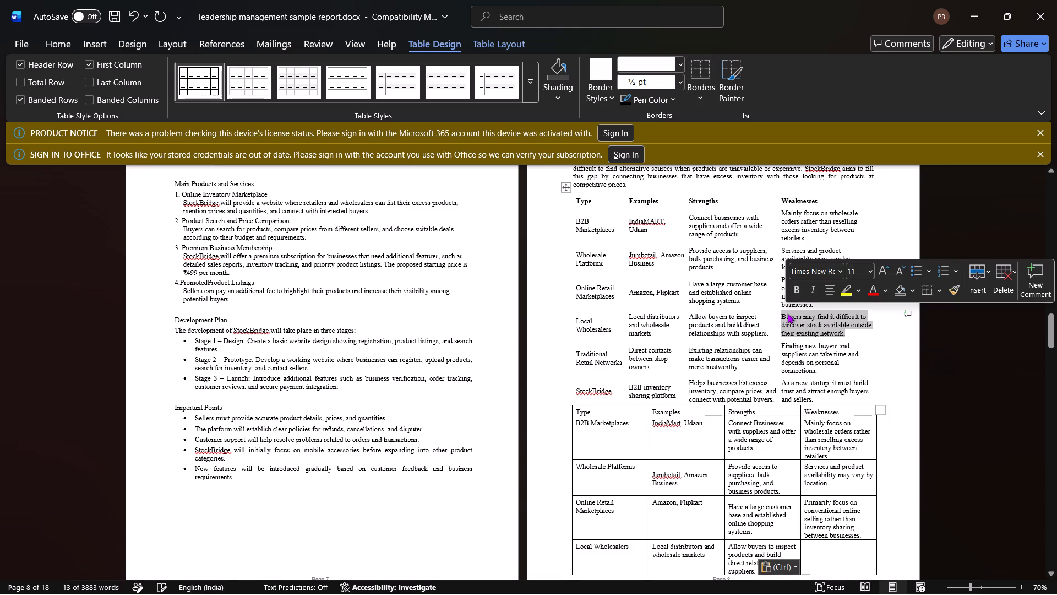
key(ctrl+c)
click(816, 553)
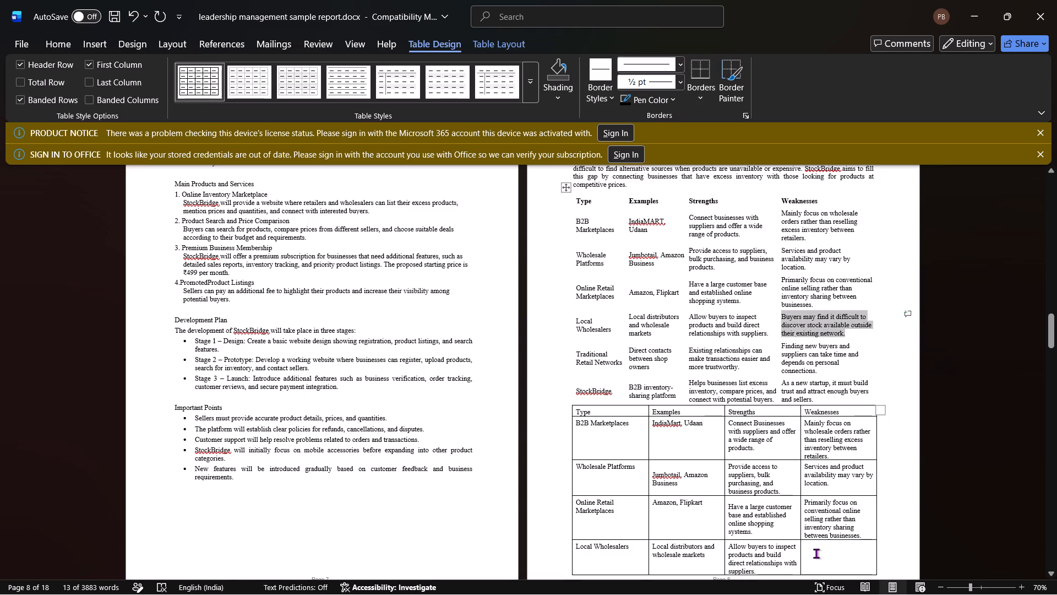
key(ctrl+v)
Delete the Wholesale Platforms, Online Retail Marketplaces and Local Wholesalers cells from the borderless table, using the Shift cells left option.
scroll(816, 553, down, 1)
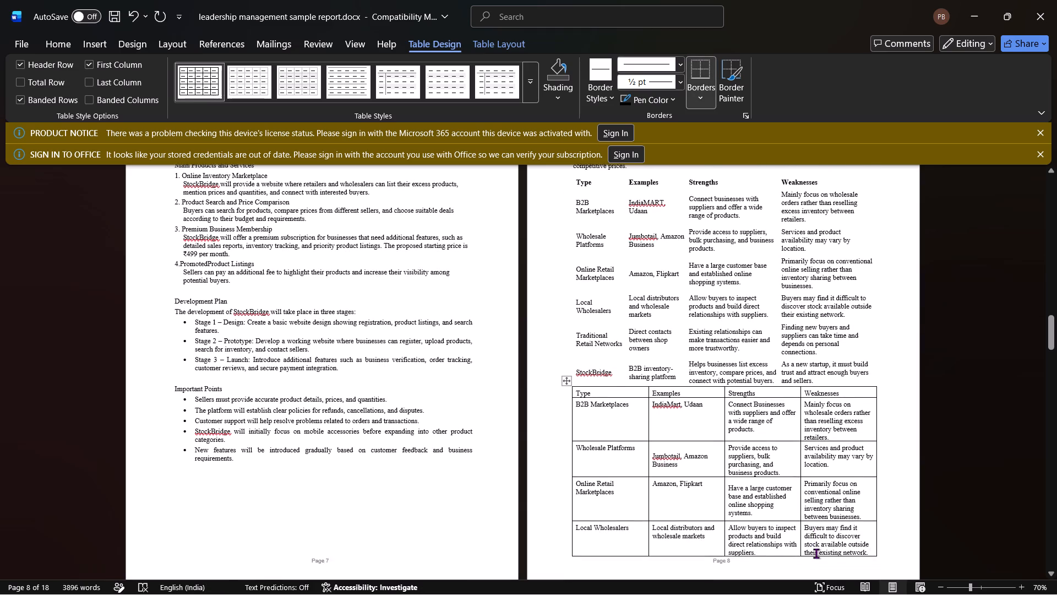
scroll(816, 553, down, 3)
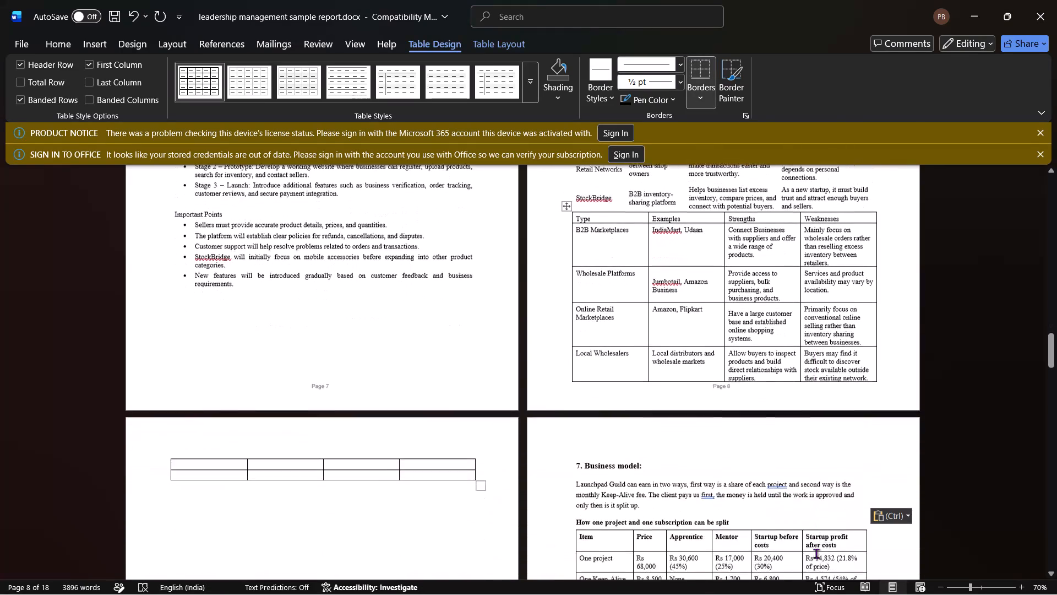
scroll(816, 553, up, 2)
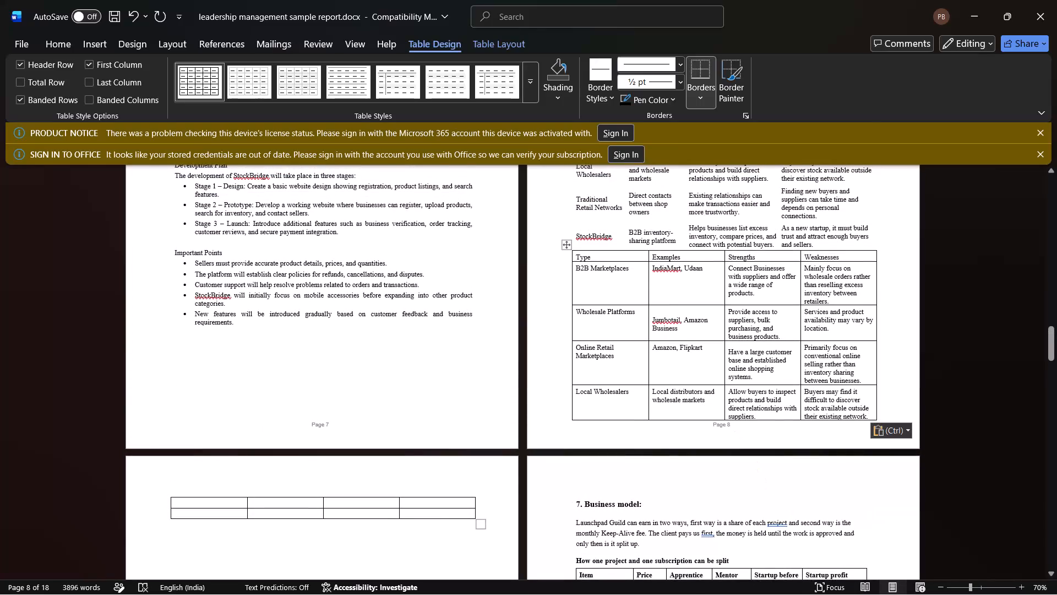
scroll(640, 290, up, 1)
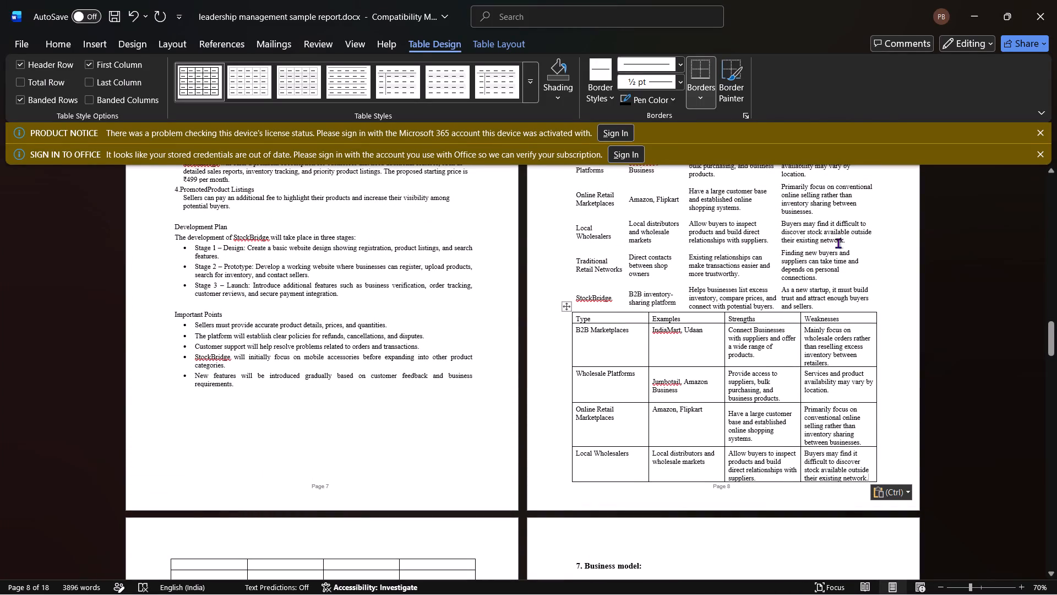
drag(857, 241, 566, 177)
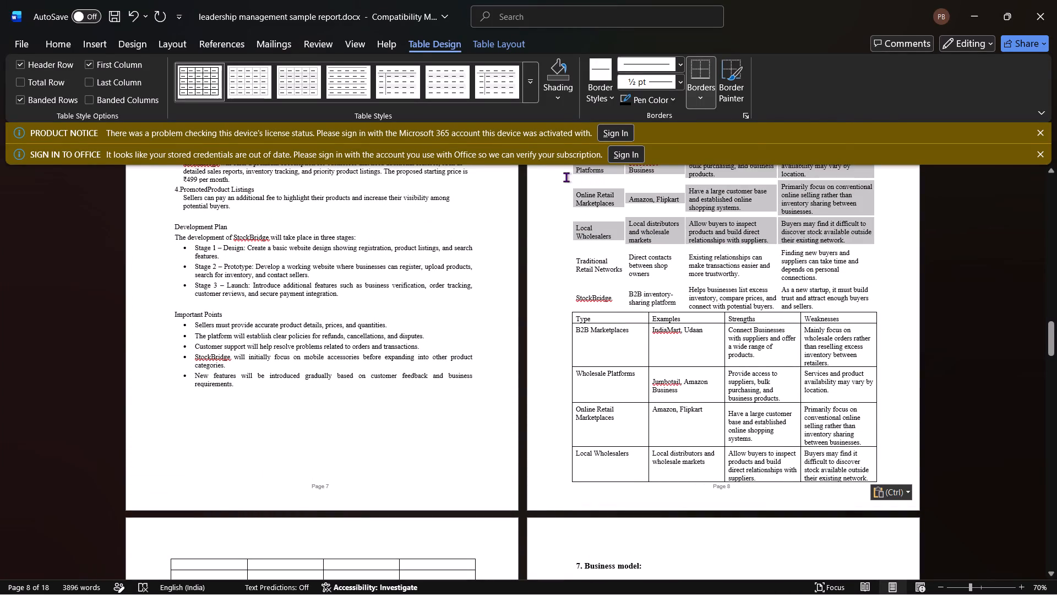
drag(566, 177, 565, 177)
key(BackSpace)
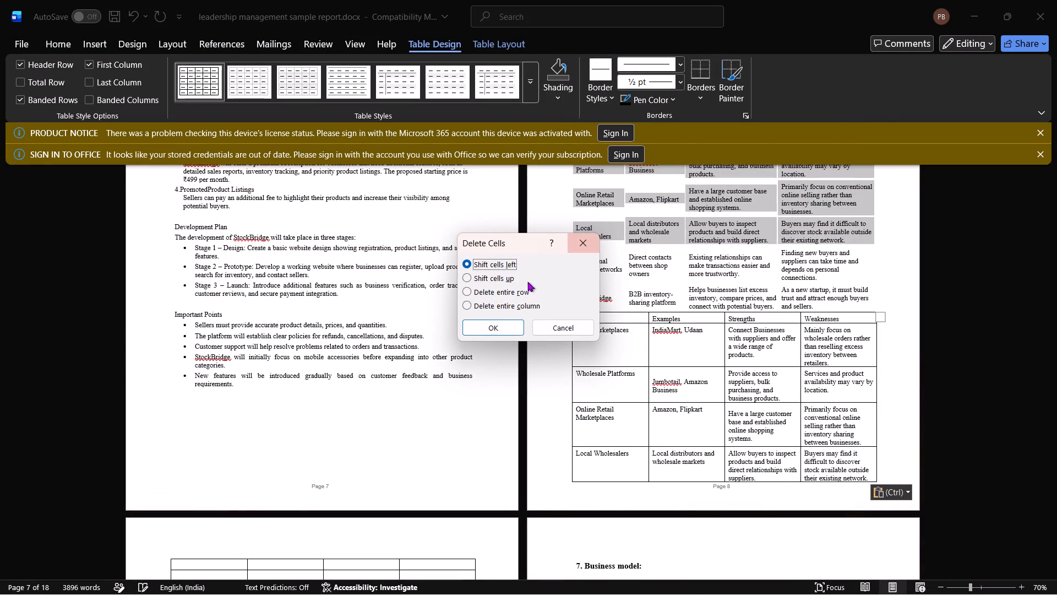
click(479, 332)
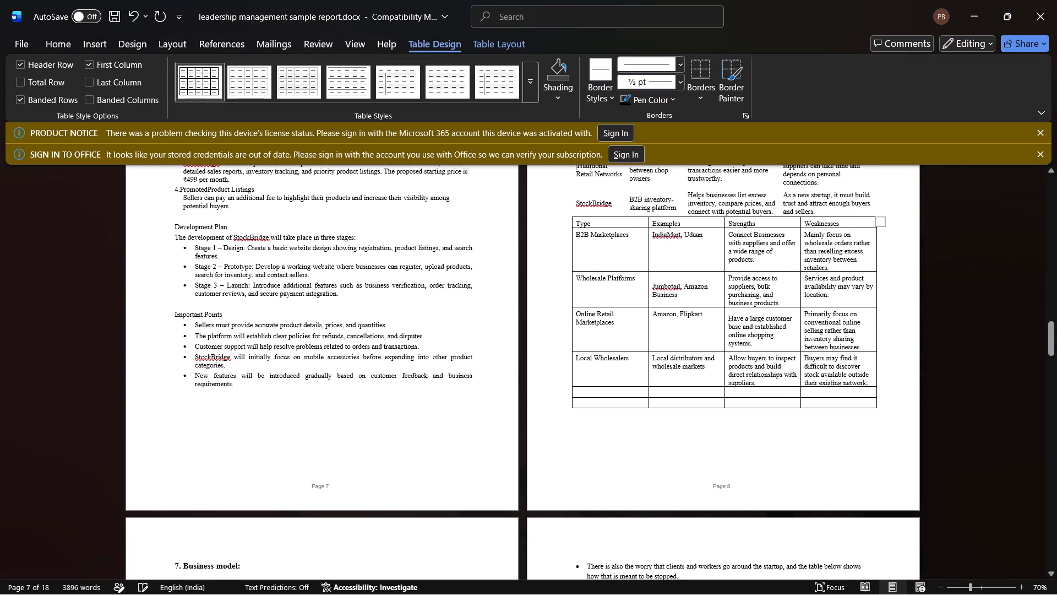
Copy Traditional Retail Networks from the borderless table into the Type cell of the bordered table's sixth row.
scroll(602, 267, up, 1)
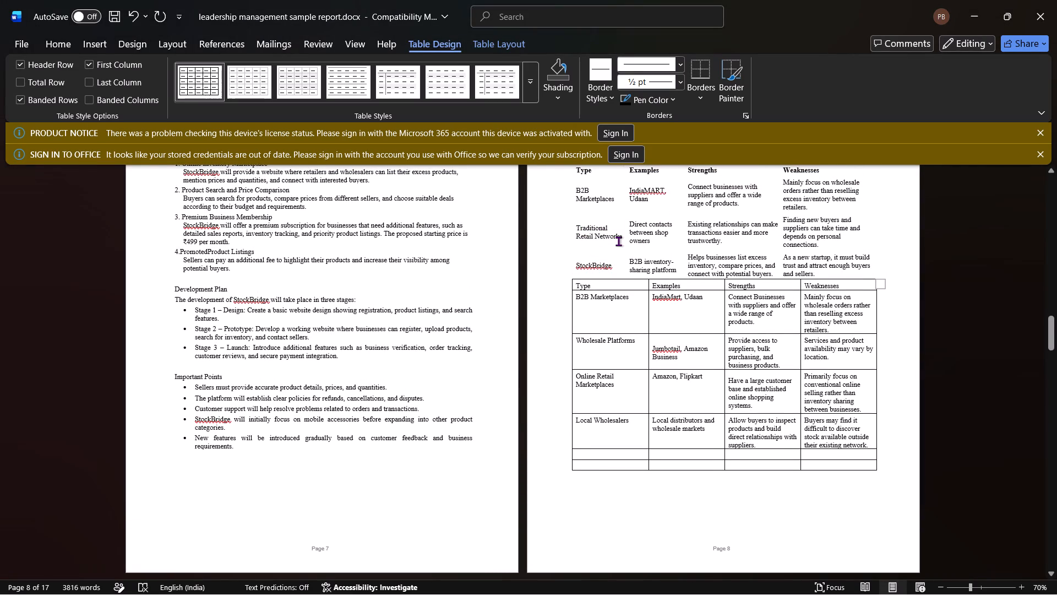
drag(624, 236, 575, 228)
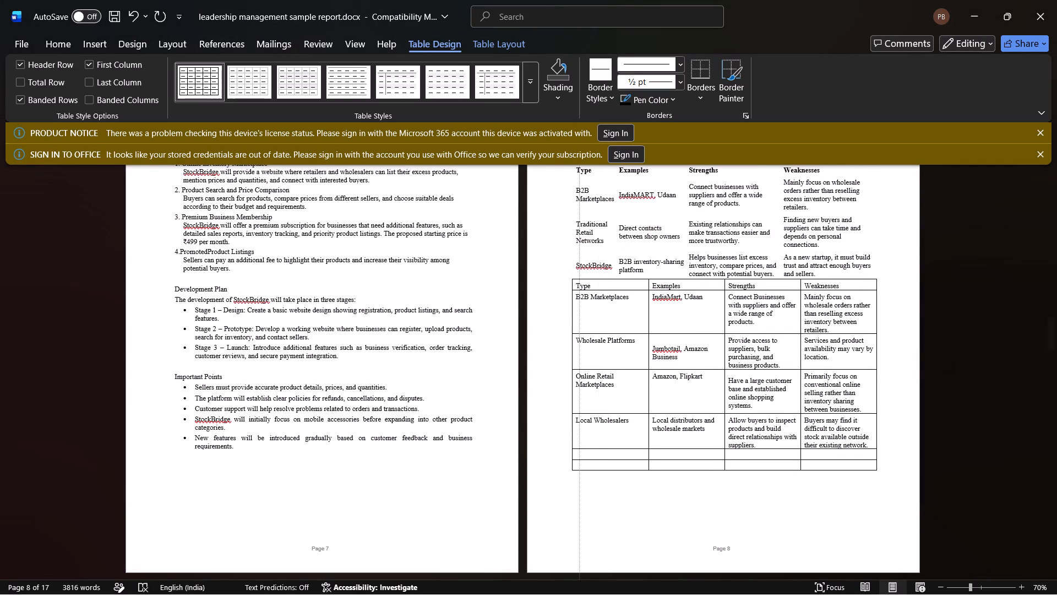
drag(575, 228, 635, 227)
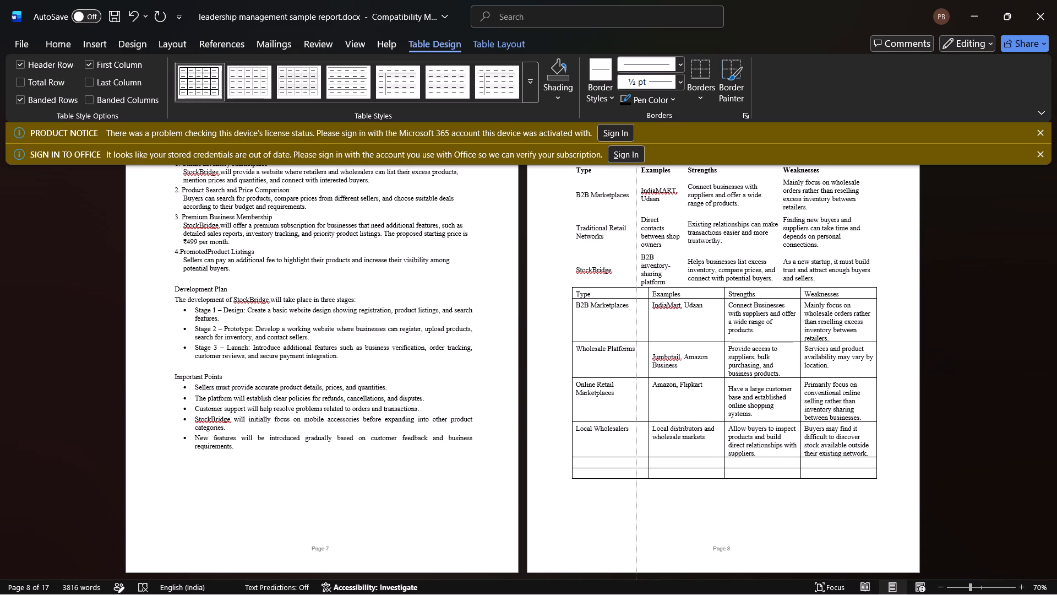
drag(635, 227, 634, 227)
drag(616, 232, 563, 231)
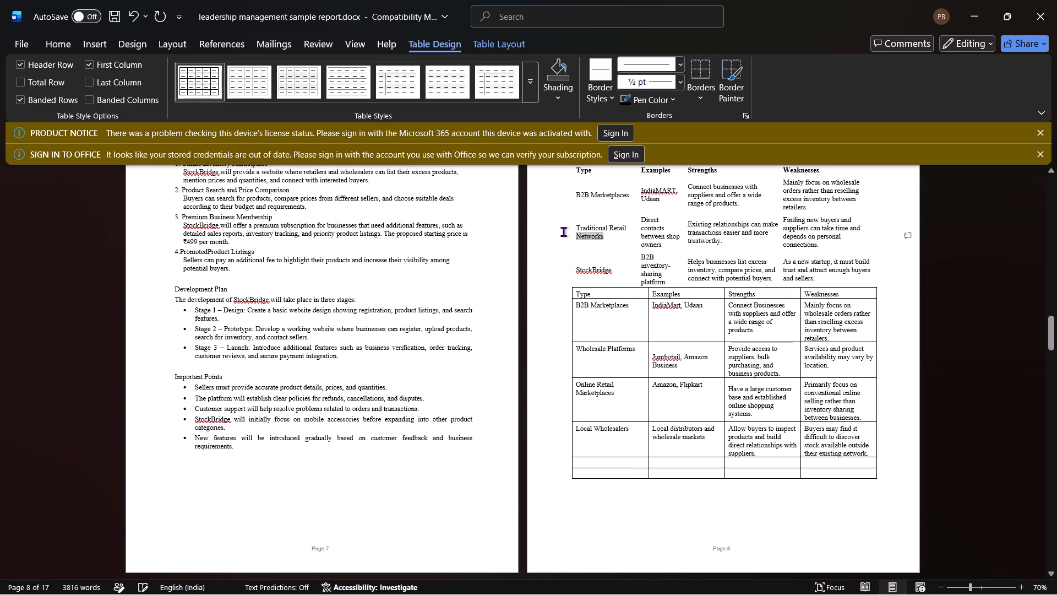
drag(563, 231, 571, 229)
key(ctrl+c)
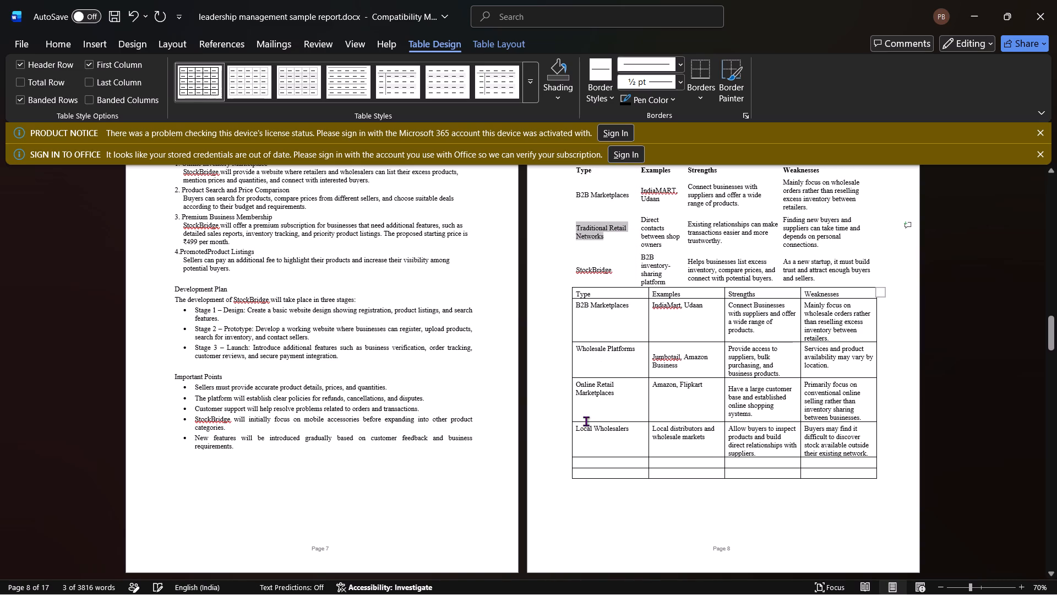
click(591, 460)
key(ctrl+v)
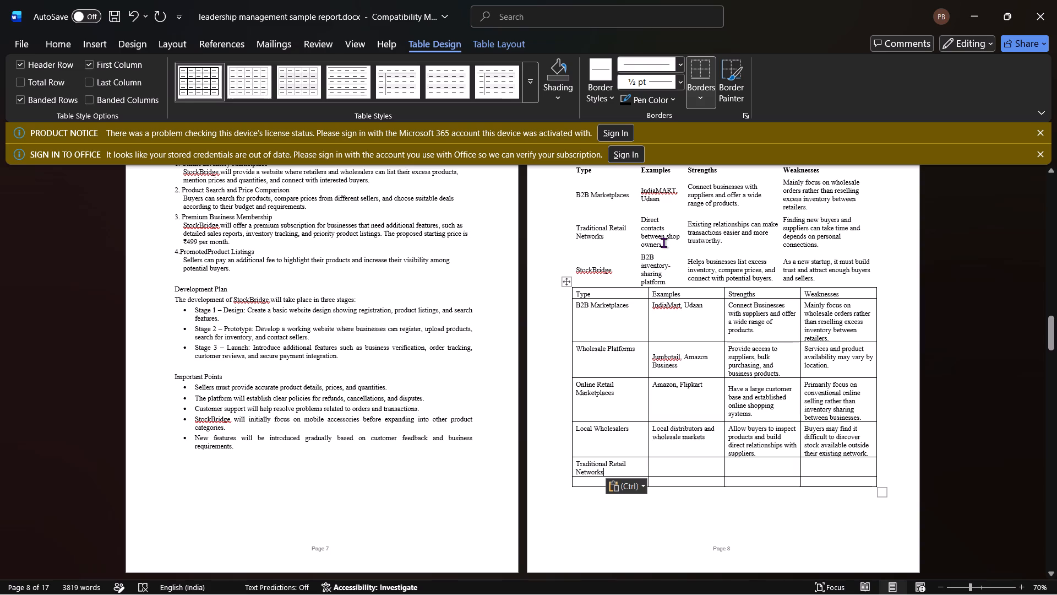
Copy "Direct contacts between shop owners" into the Examples cell of the bordered table's Traditional Retail Networks row.
drag(663, 242, 643, 219)
key(ctrl+c)
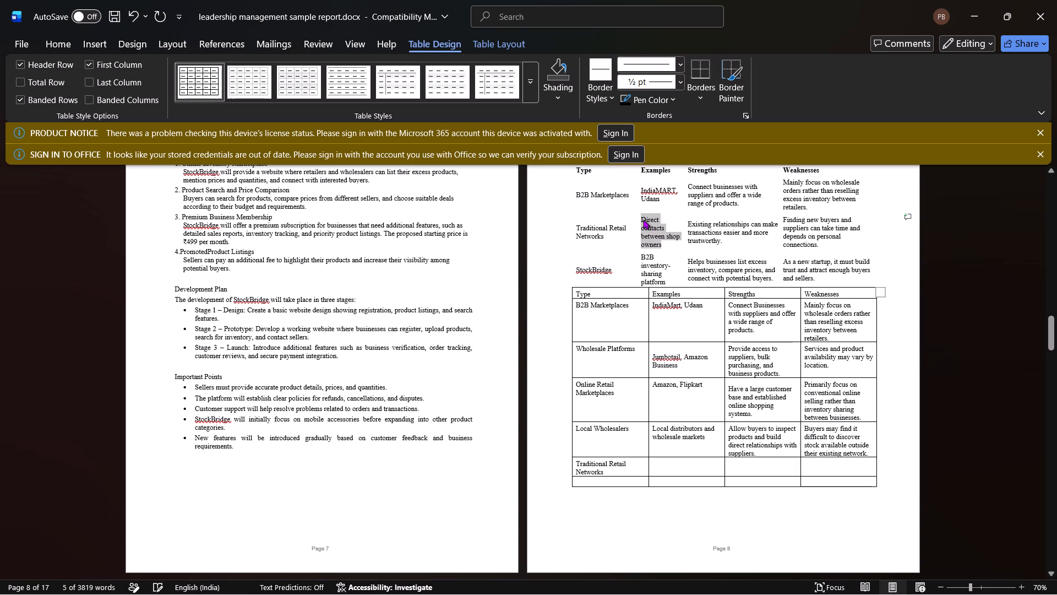
click(665, 469)
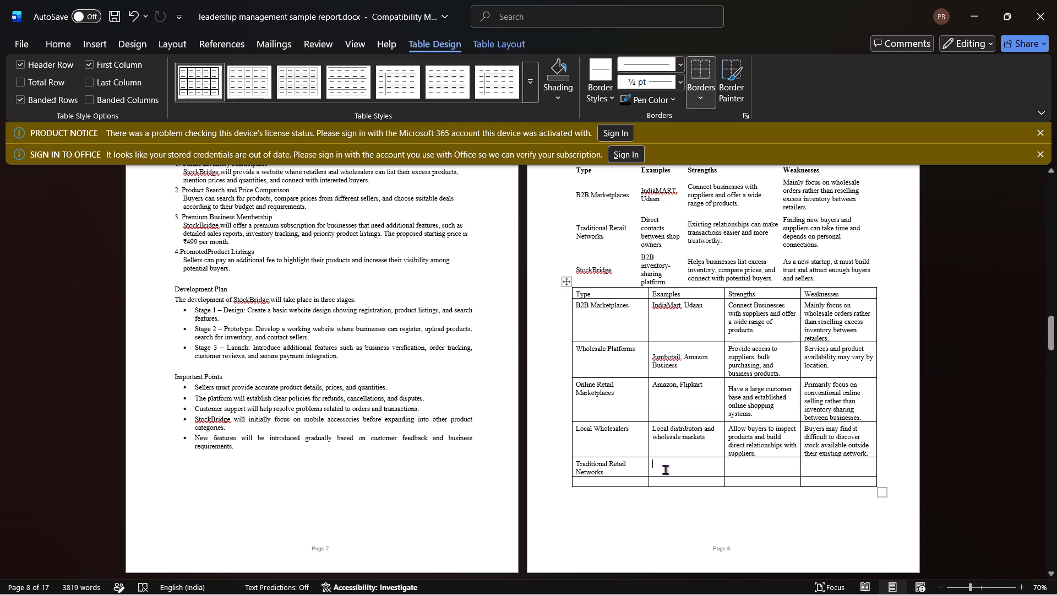
key(ctrl+v)
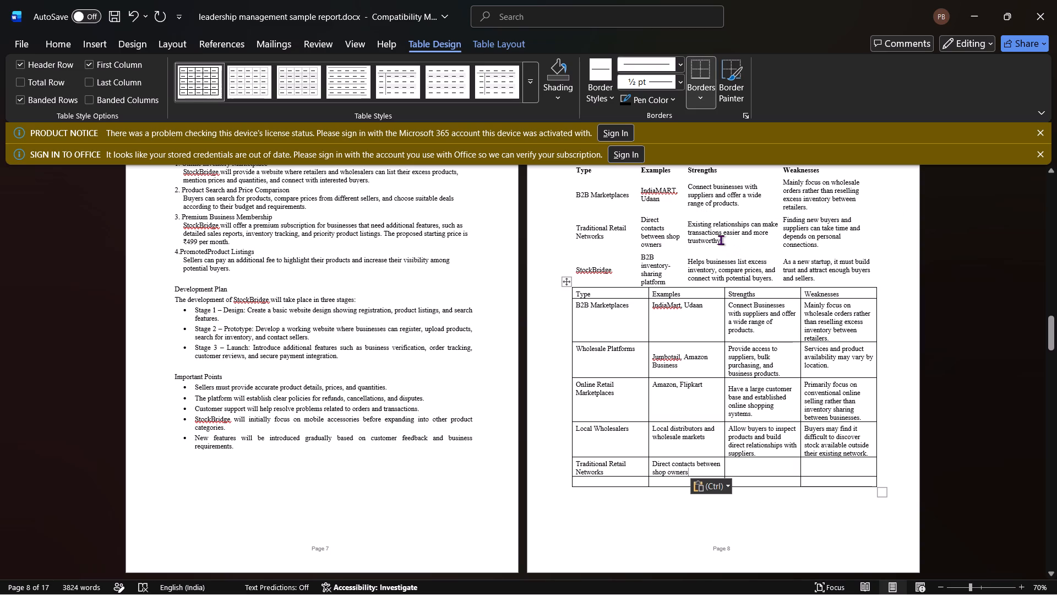
Copy "Existing relationships can make transactions easier and more trustworthy." into the Strengths cell of the bordered table's Traditional Retail Networks row.
drag(722, 240, 688, 225)
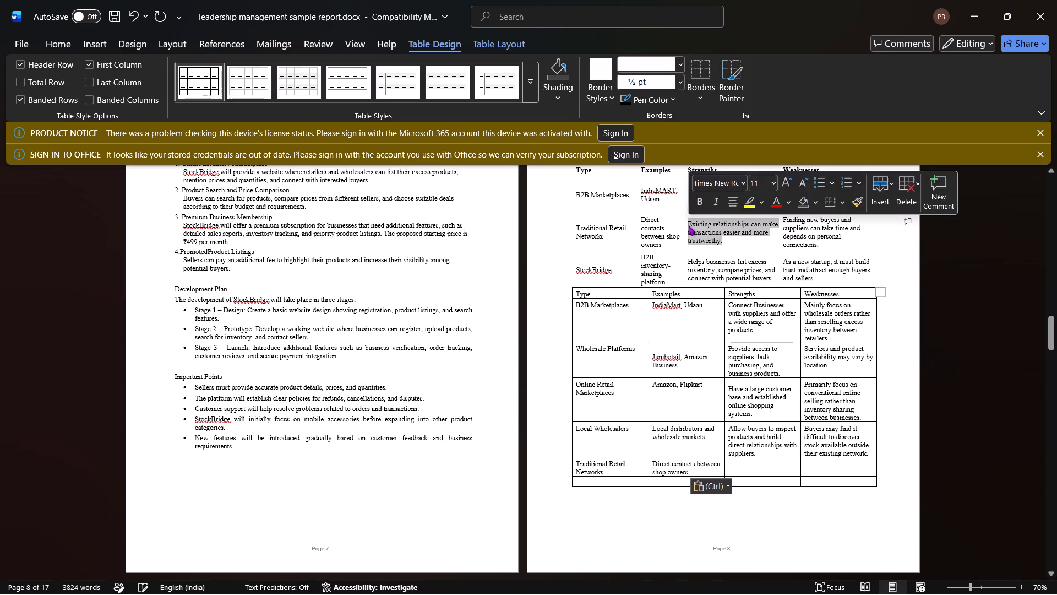
key(ctrl+c)
click(743, 466)
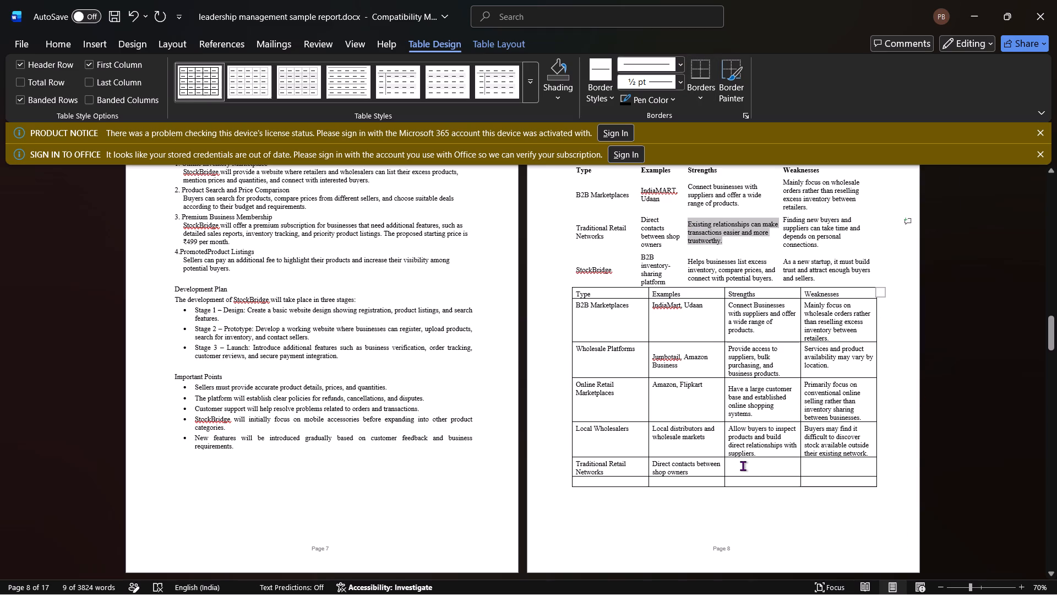
key(ctrl+v)
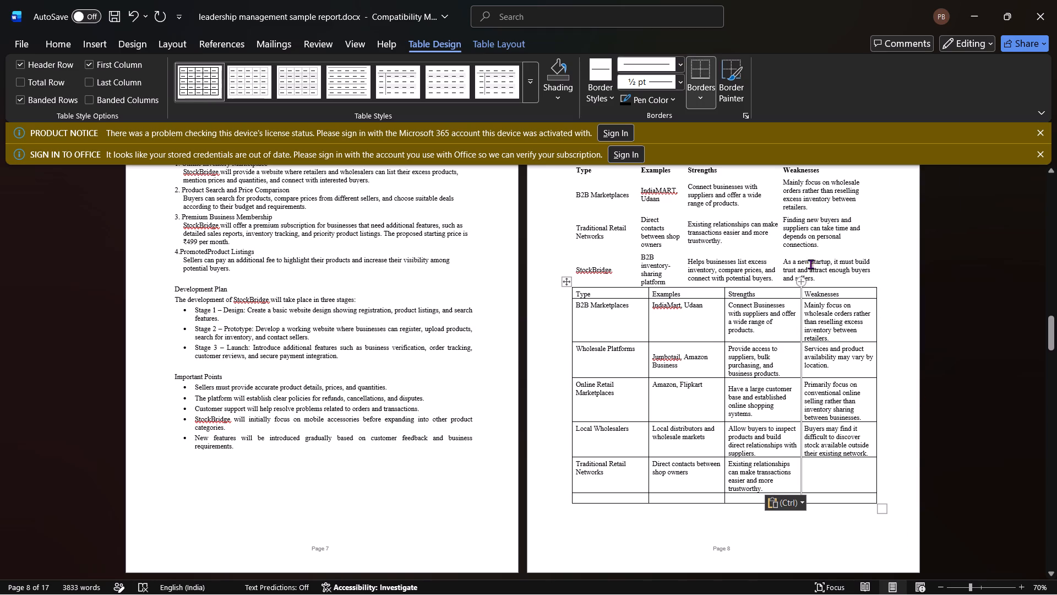
Copy "Finding new buyers and suppliers can take time and depends on personal connections." into the bordered table's Traditional Retail Networks Weaknesses cell.
drag(826, 251, 815, 243)
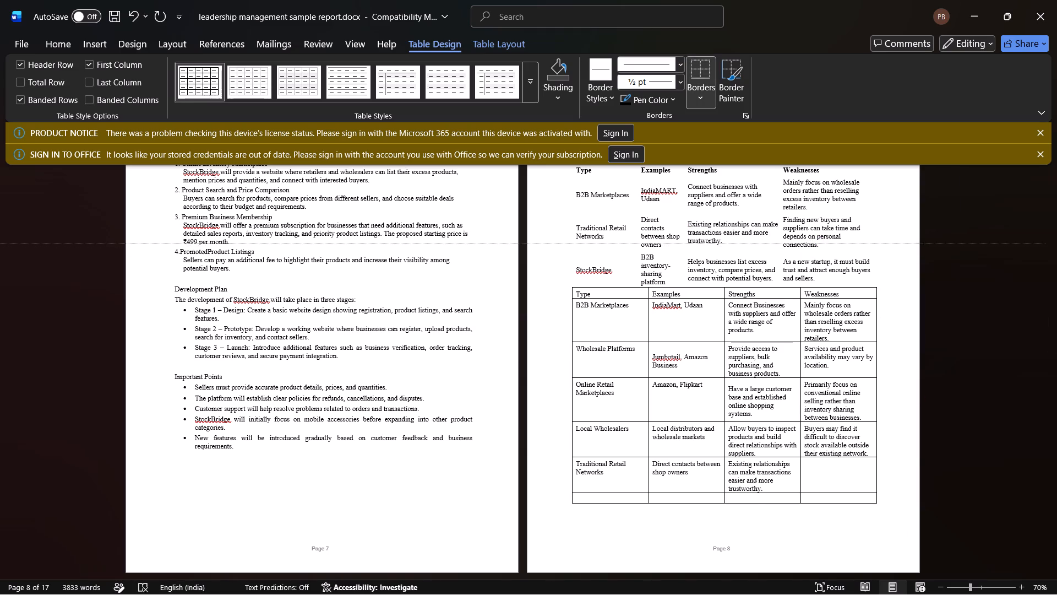
drag(815, 243, 823, 256)
drag(824, 245, 783, 222)
key(ctrl+c)
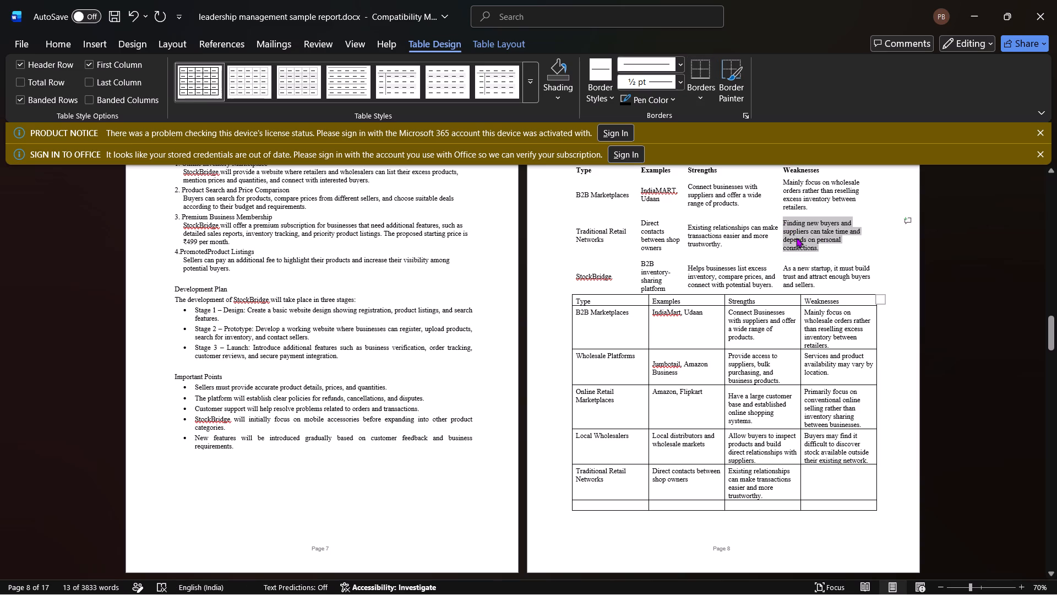
click(829, 492)
key(ctrl+v)
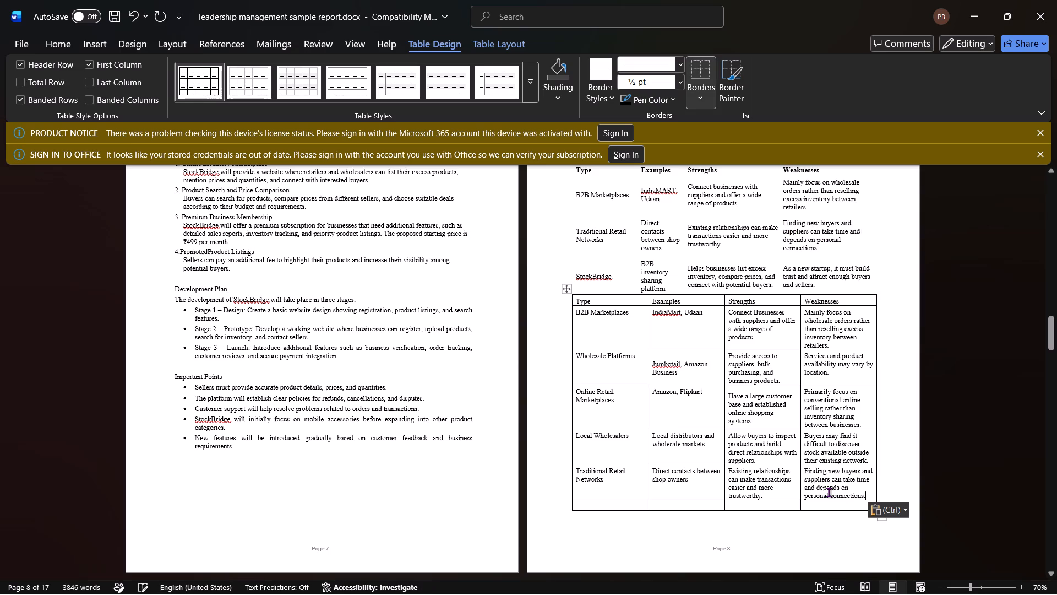
Copy StockBridge from the borderless table into the Type cell of the bordered table's last row.
drag(616, 271, 572, 275)
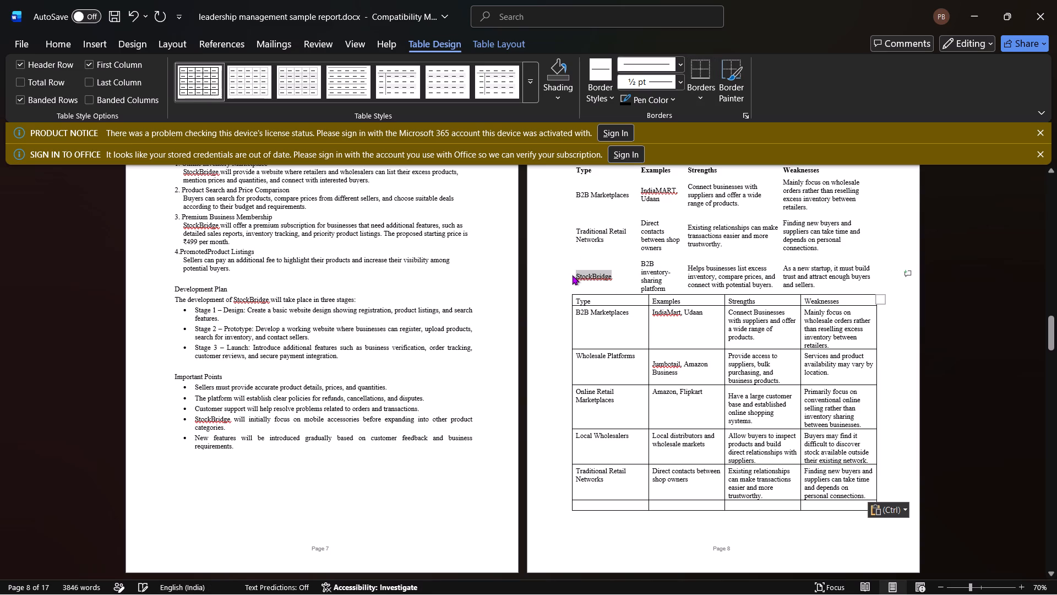
key(ctrl+c)
click(586, 500)
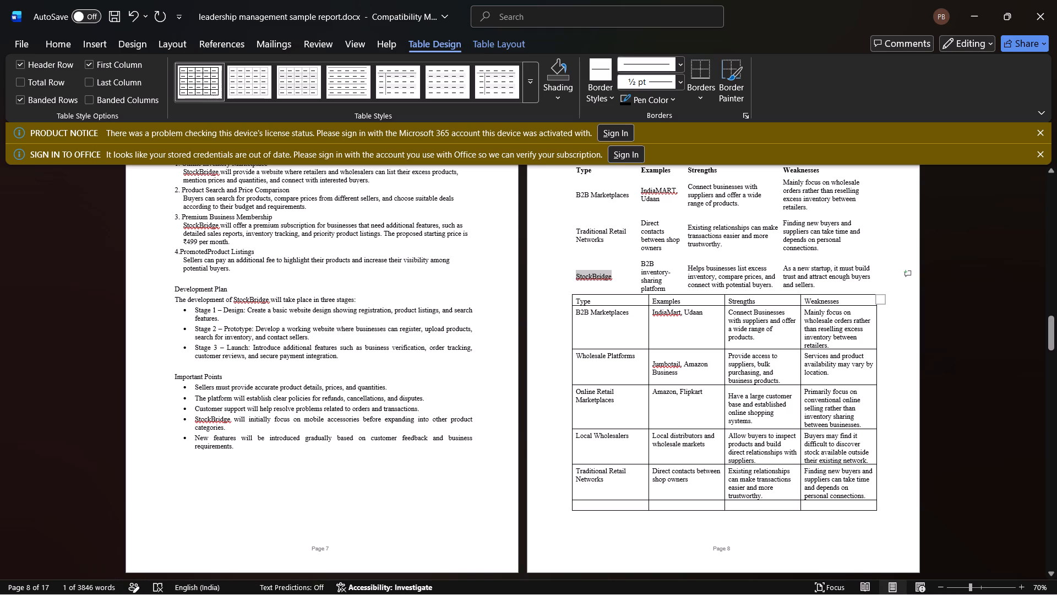
click(595, 509)
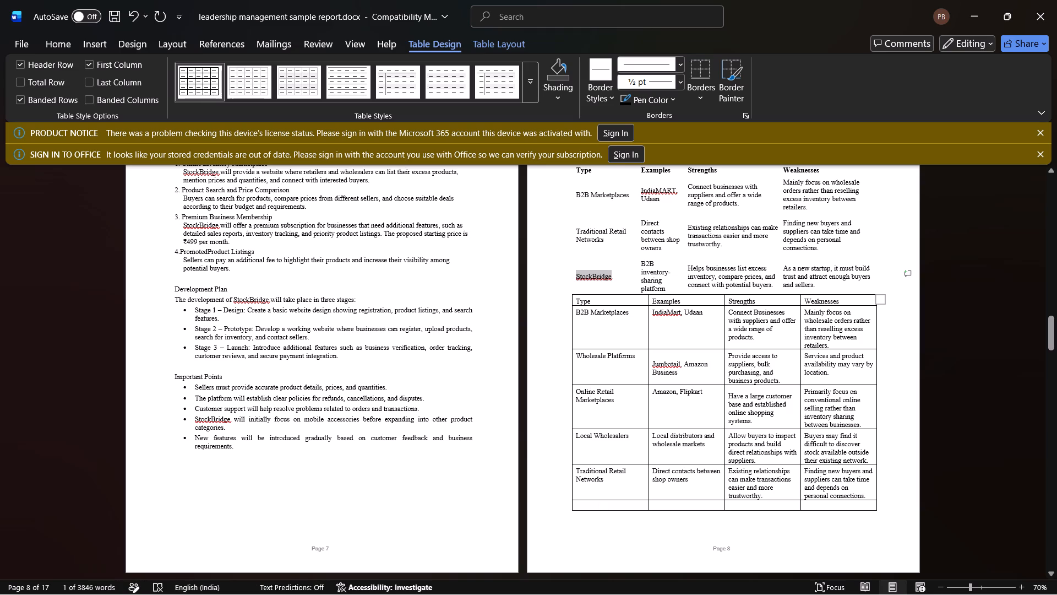
click(591, 505)
key(ctrl+v)
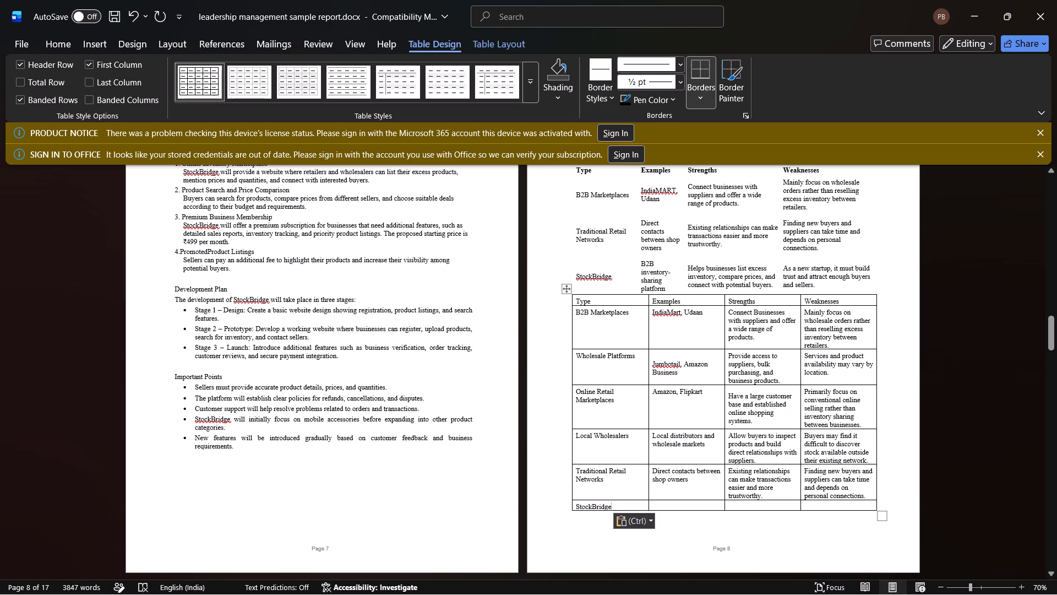
Copy "B2B inventory-sharing platform" from the borderless table into the Examples cell of the bordered table's StockBridge row.
drag(668, 288, 638, 257)
drag(638, 257, 642, 264)
key(ctrl+c)
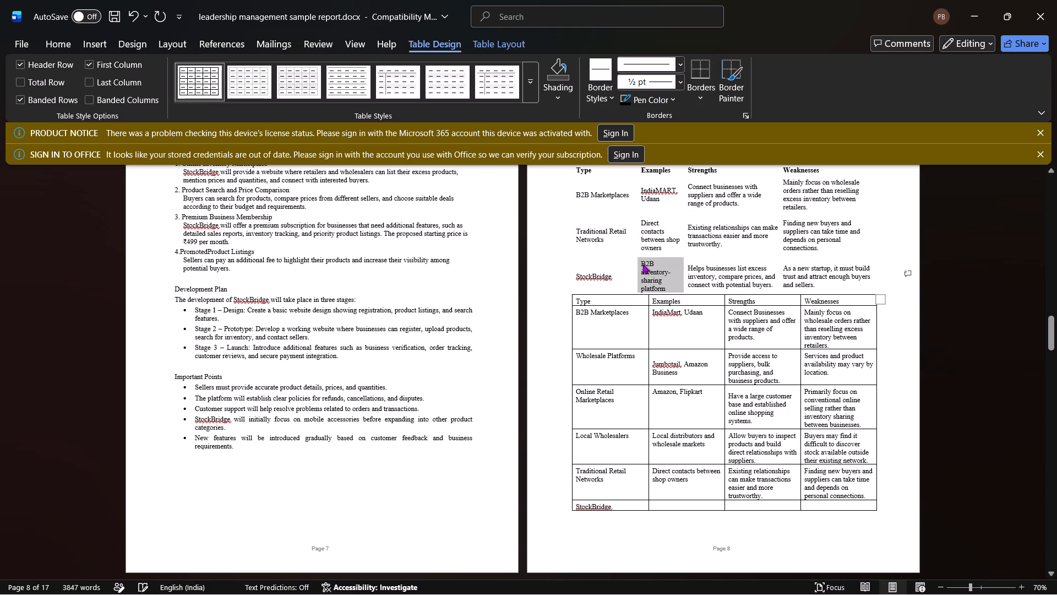
click(660, 502)
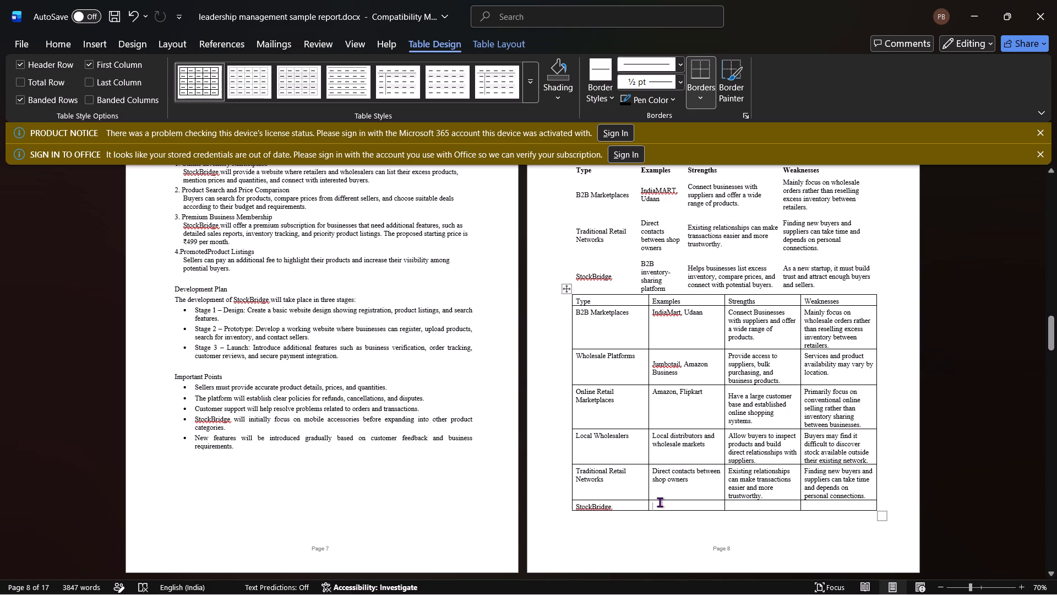
key(ctrl+v)
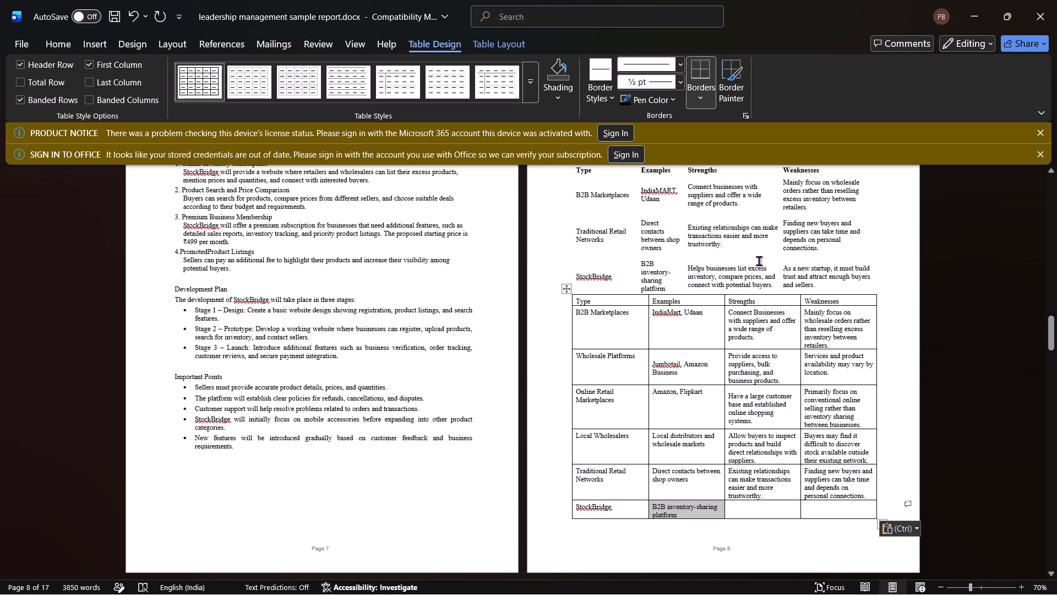
Copy "Helps businesses list excess inventory, compare prices, and connect with potential buyers." into the Strengths cell of the bordered table's StockBridge row.
drag(773, 285, 684, 269)
key(ctrl+c)
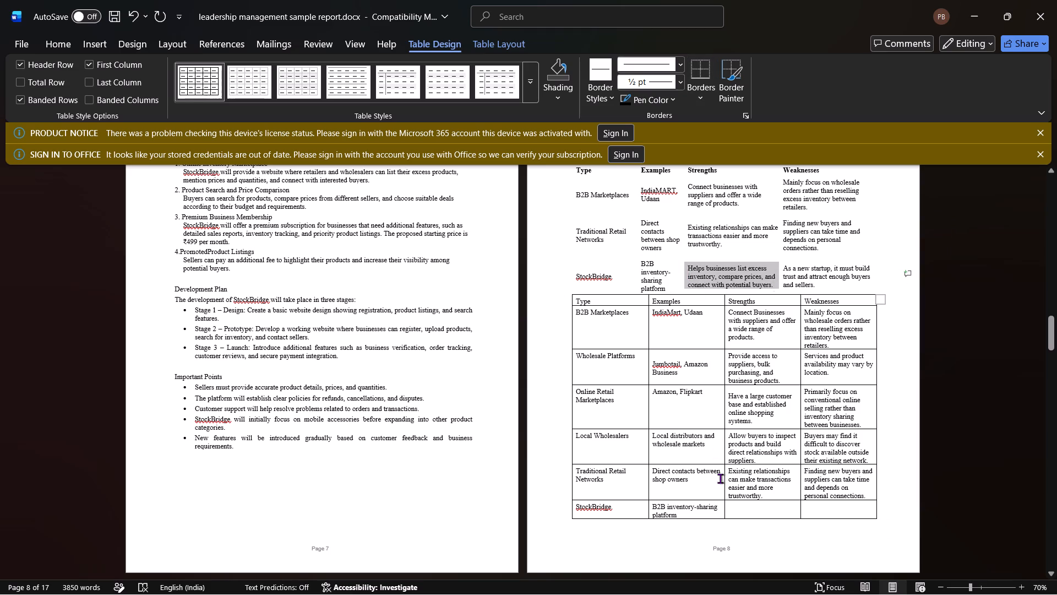
click(734, 506)
key(ctrl+v)
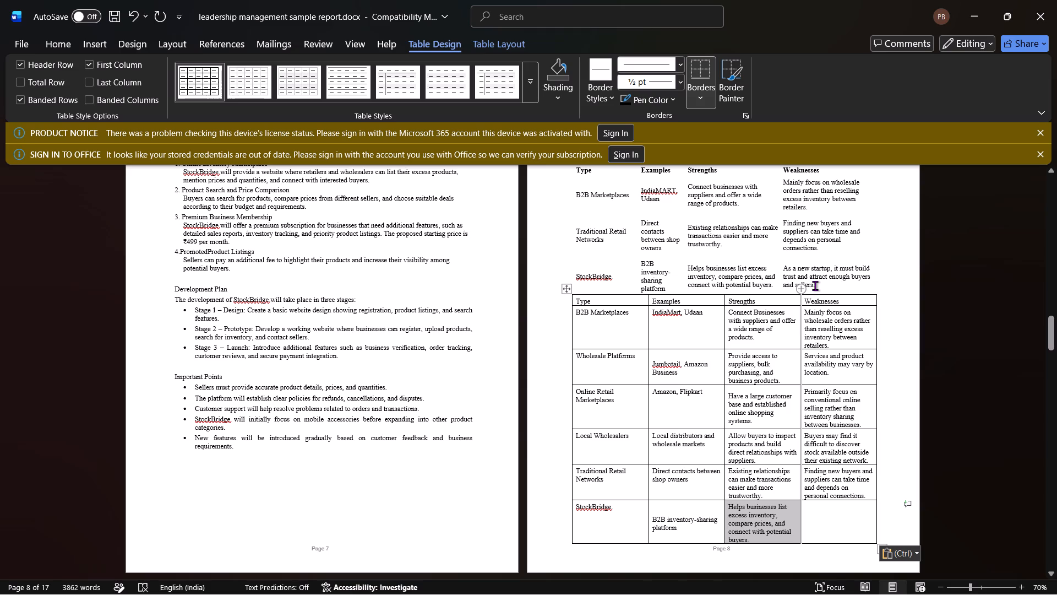
Copy "As a new startup, it must build trust and attract enough buyers and sellers." into the bordered table's StockBridge Weaknesses cell.
drag(815, 285, 779, 267)
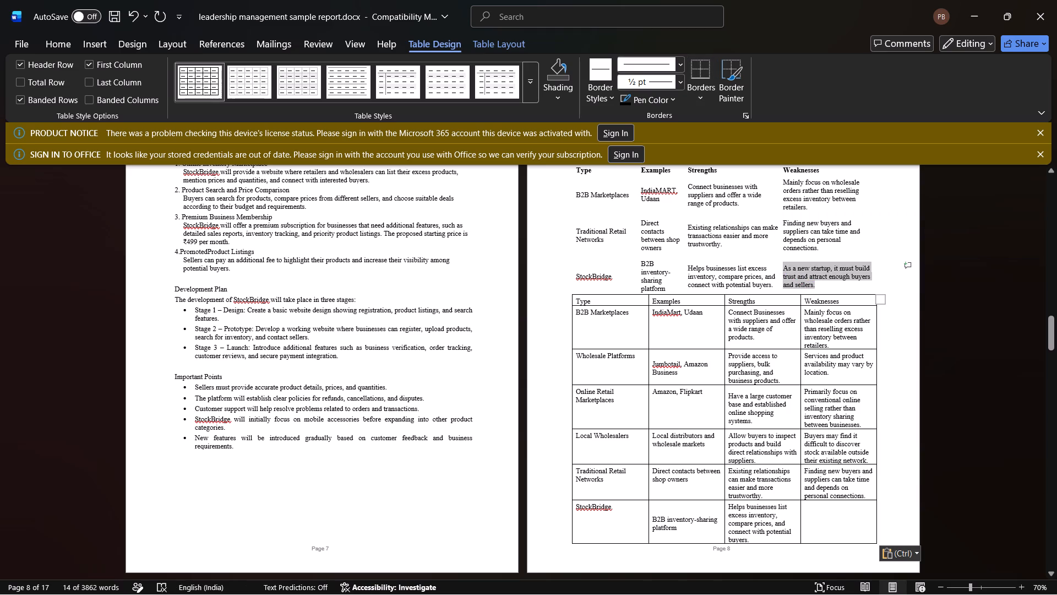
key(ctrl+c)
click(827, 529)
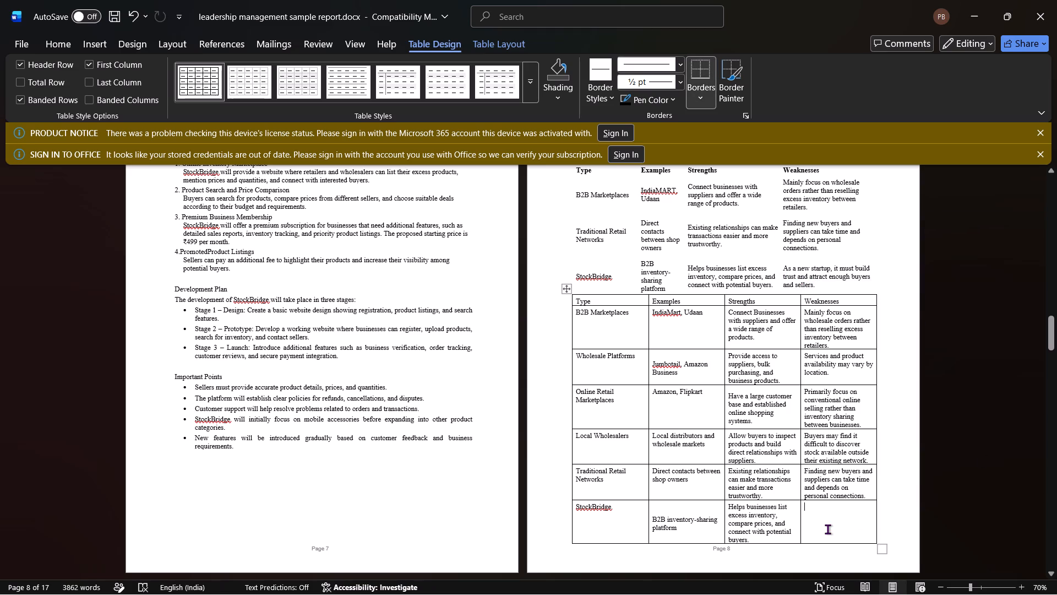
key(ctrl+v)
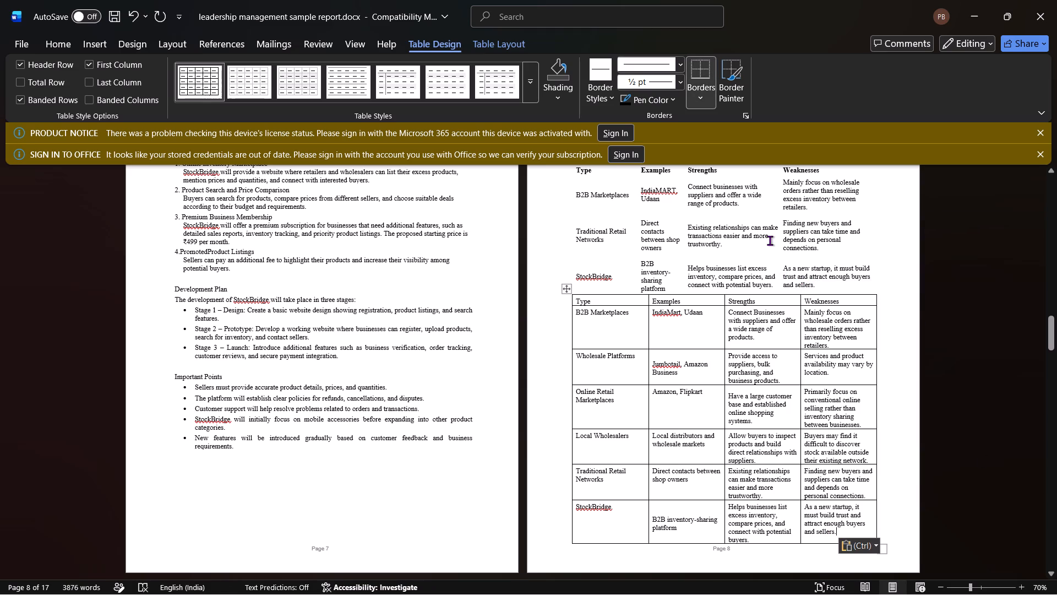
Delete the entire borderless competitor table above the bordered one in section 6, including its header row.
scroll(770, 240, up, 1)
scroll(722, 236, left, 1)
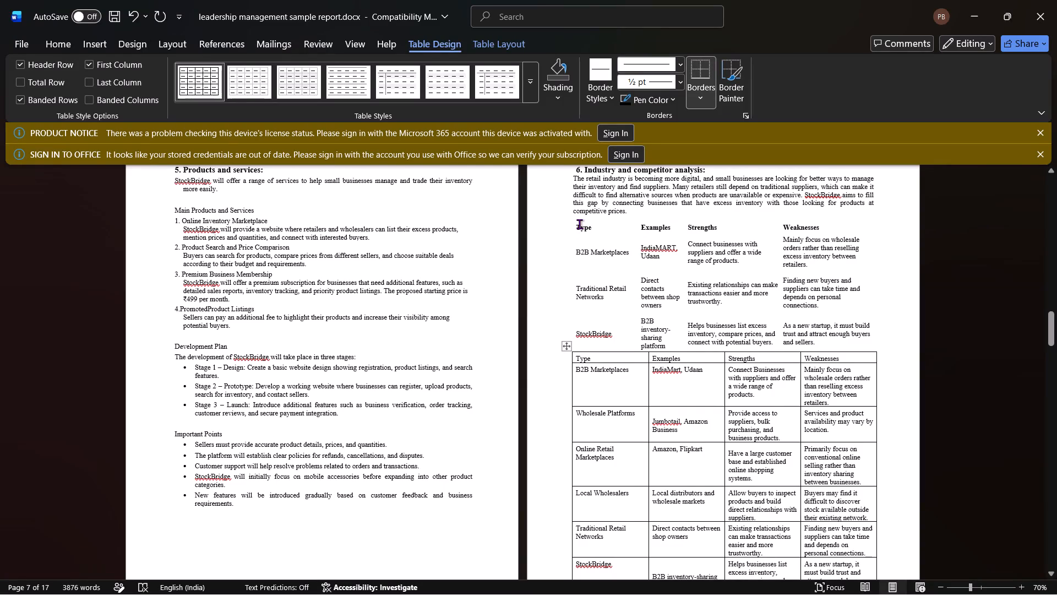
drag(576, 224, 820, 334)
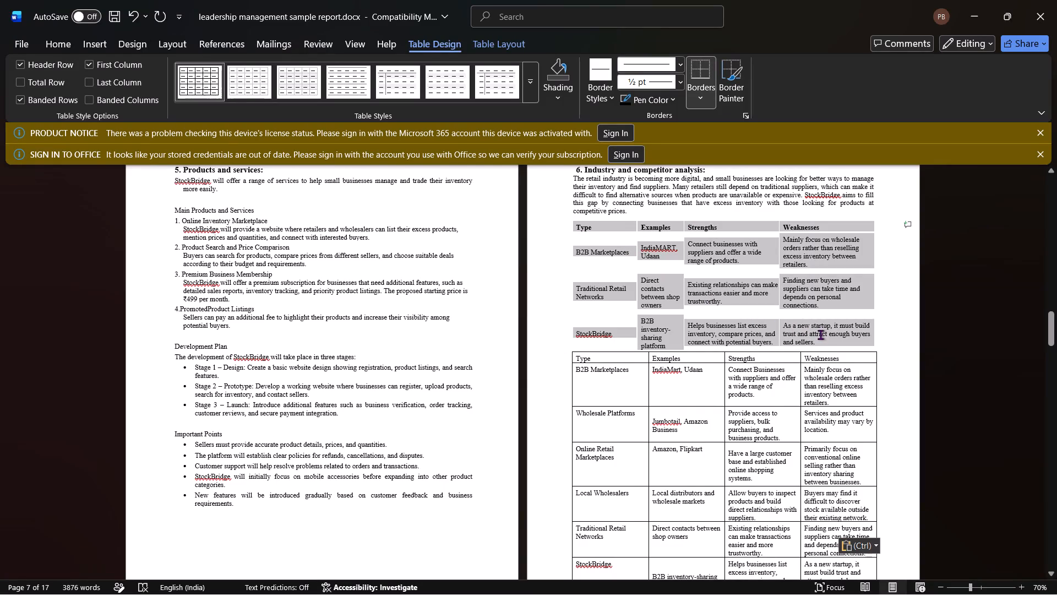
drag(820, 334, 821, 334)
key(BackSpace)
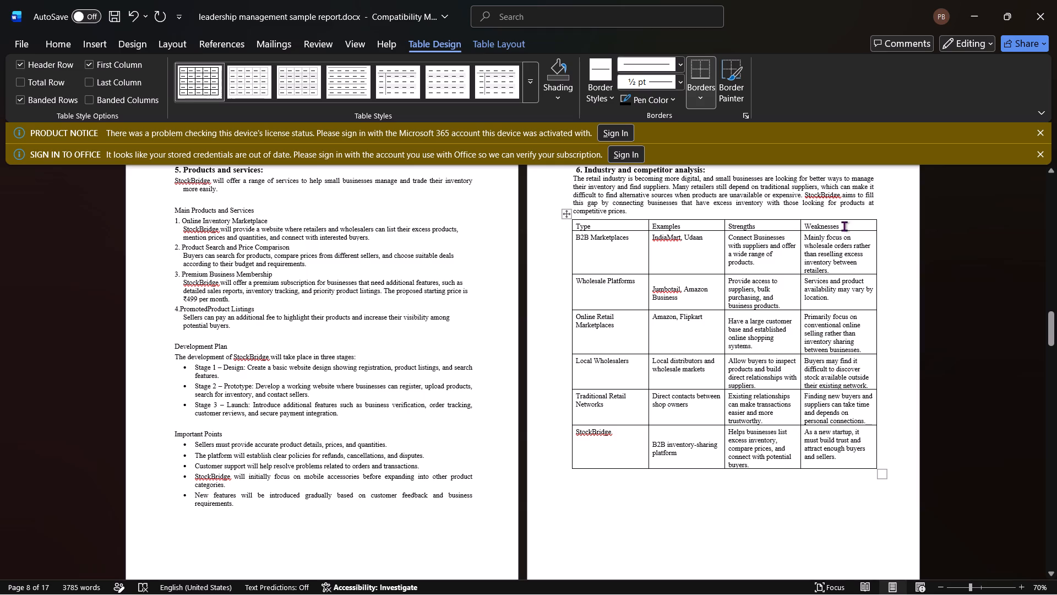
Make the bordered competitor table's header row bold, from Type through Weaknesses.
drag(839, 223, 781, 224)
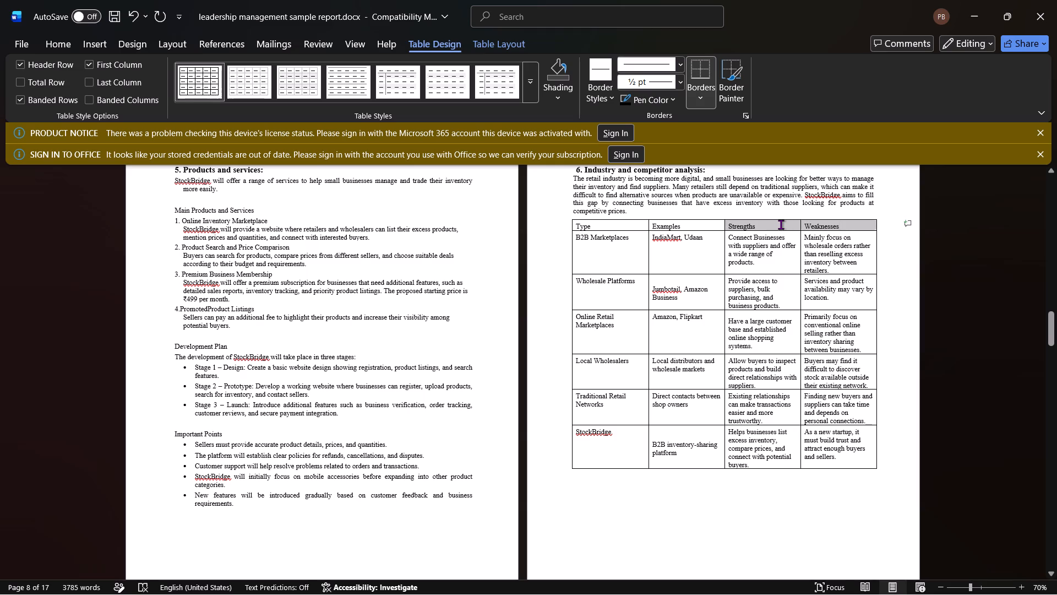
drag(781, 224, 569, 225)
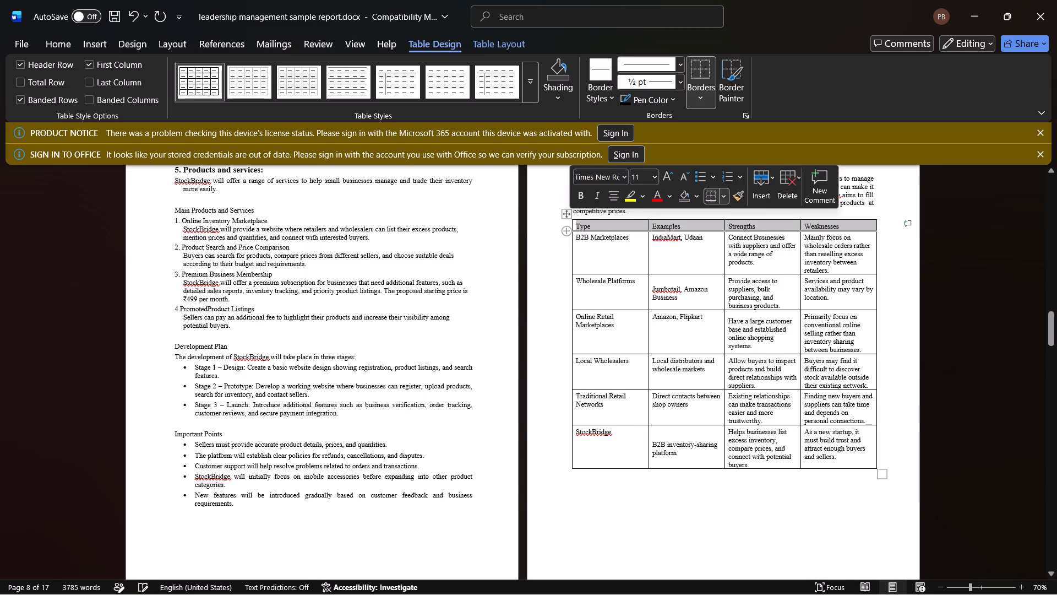
click(580, 190)
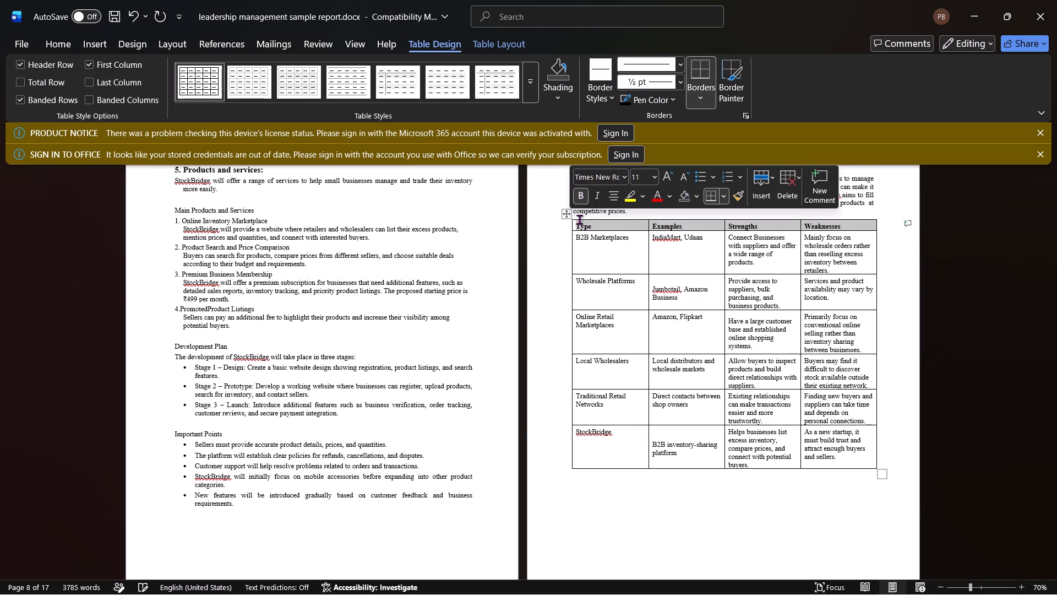
click(541, 264)
click(958, 243)
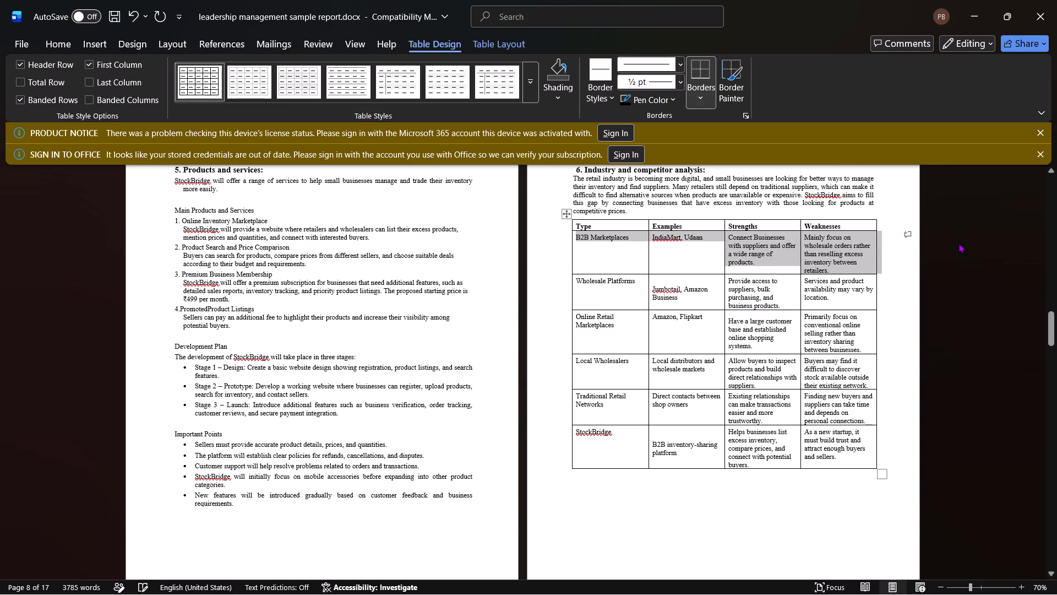
Insert a blank line between section 6's introductory paragraph ending "competitive prices." and the competitor table.
click(633, 217)
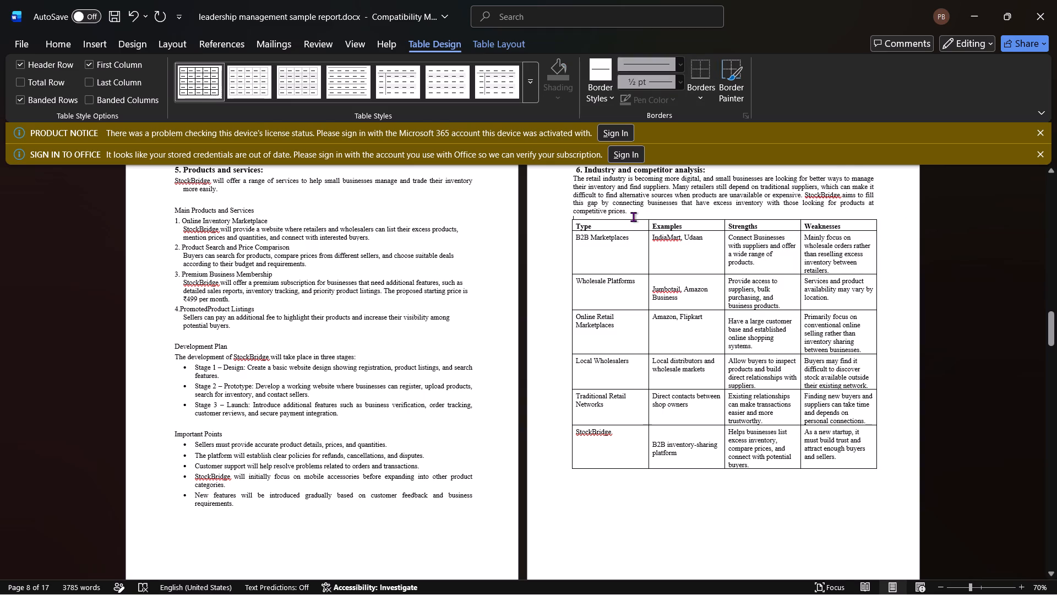
click(633, 215)
click(631, 207)
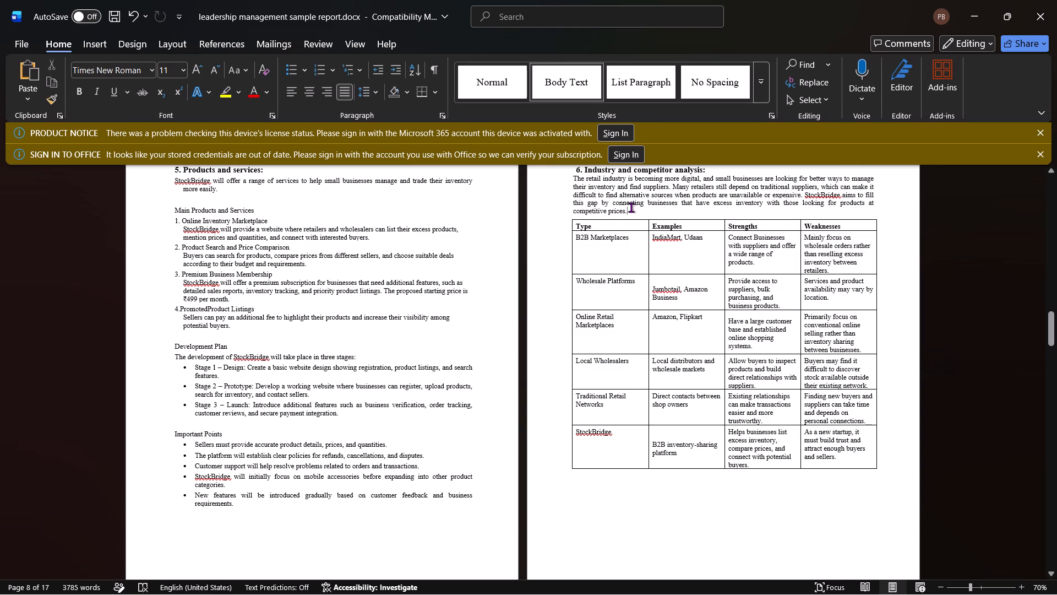
key(Return)
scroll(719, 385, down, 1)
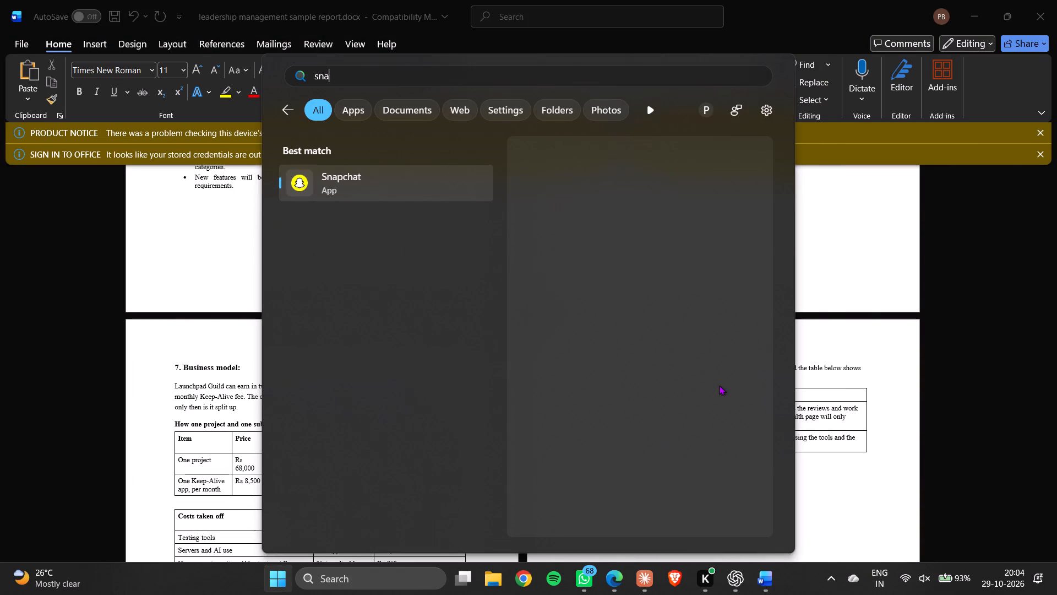
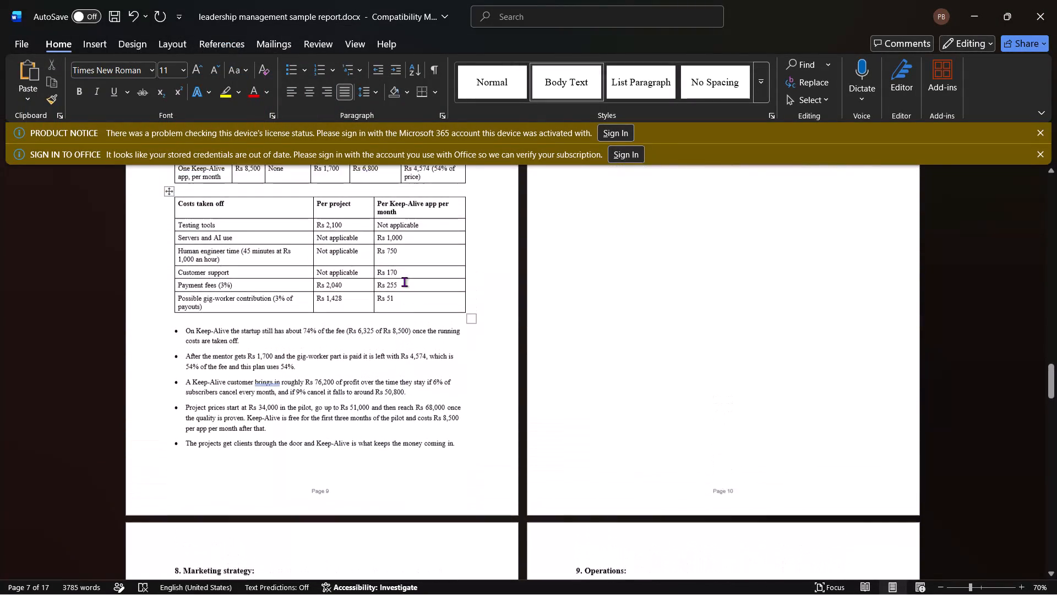
scroll(404, 282, up, 2)
scroll(404, 282, down, 2)
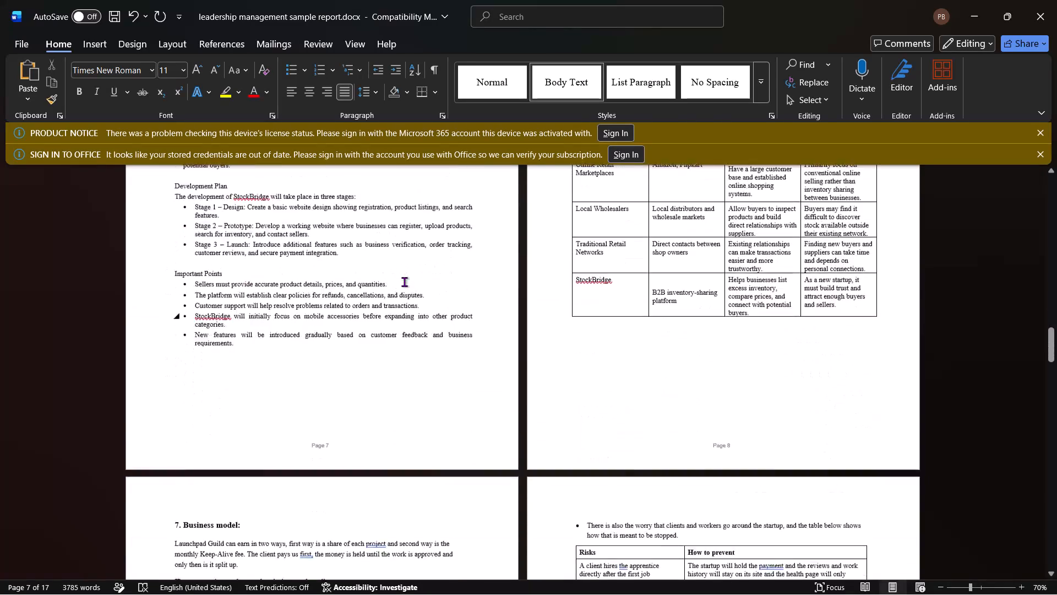
scroll(404, 282, down, 5)
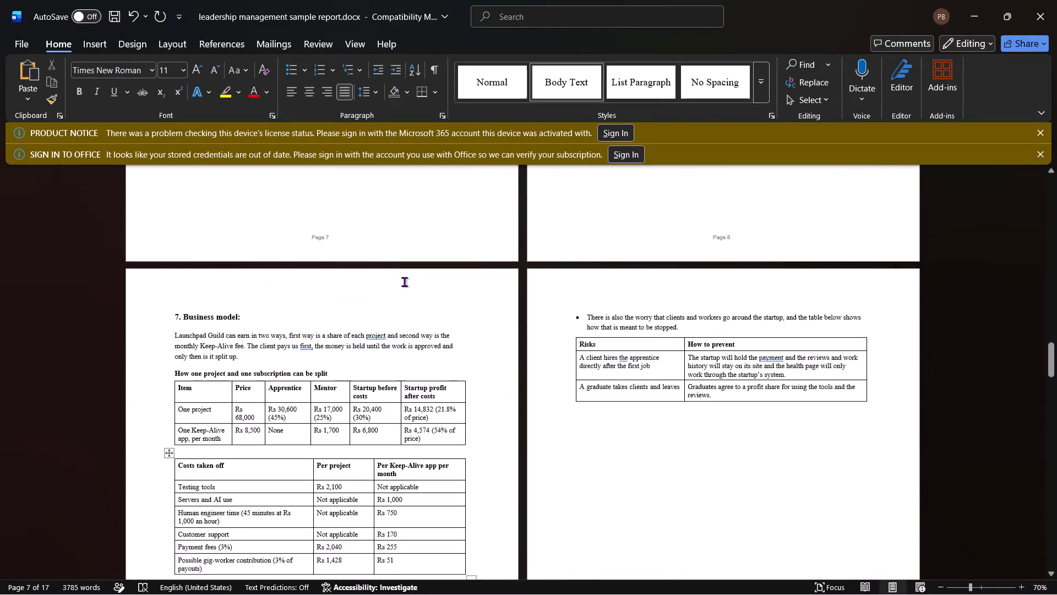
scroll(404, 282, down, 3)
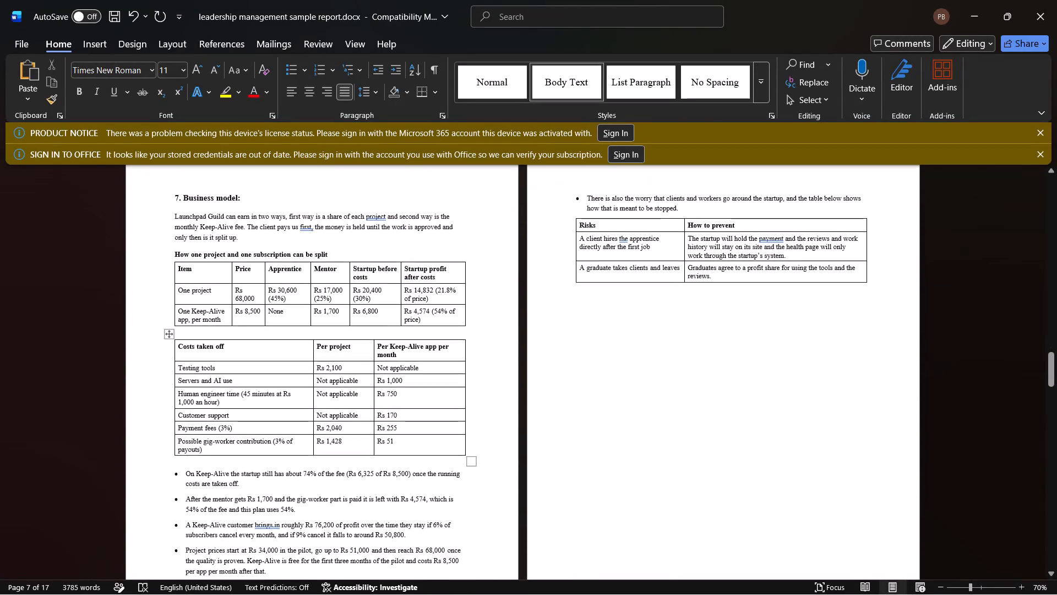
scroll(404, 282, down, 1)
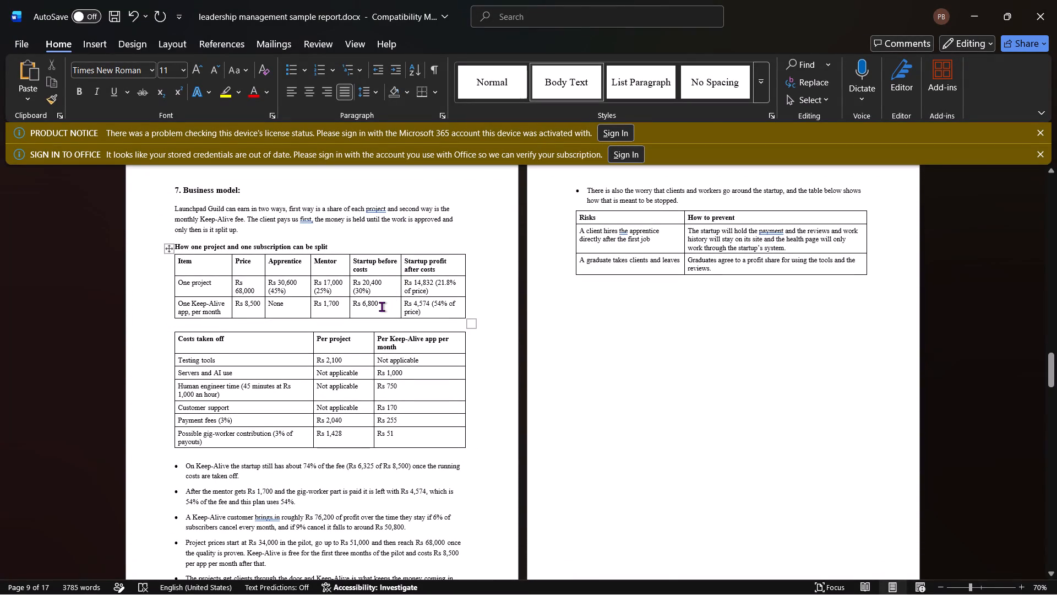
ctrl+scroll(386, 306, down, 3)
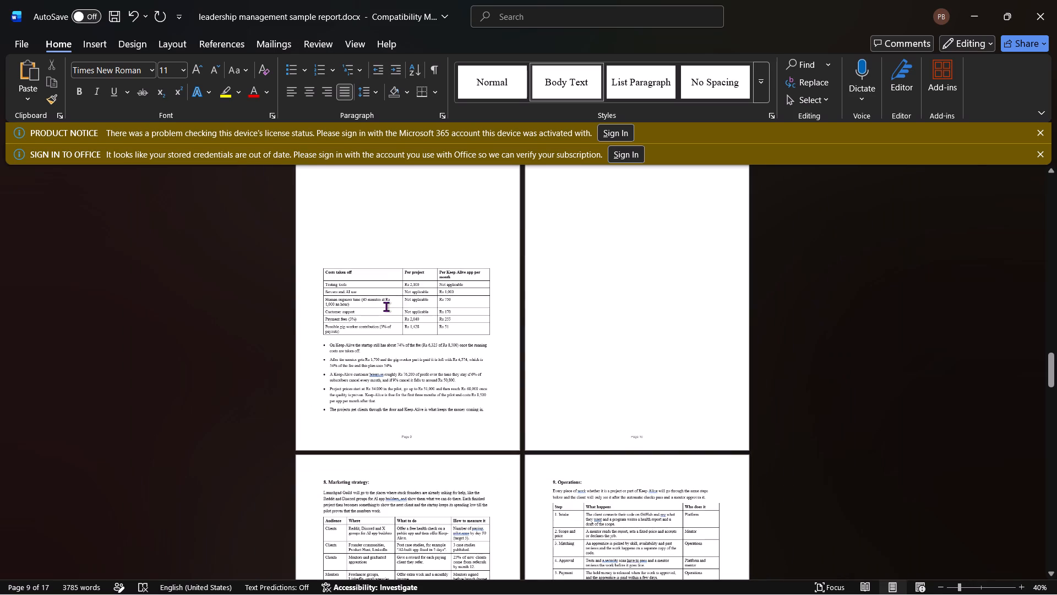
ctrl+scroll(386, 306, up, 1)
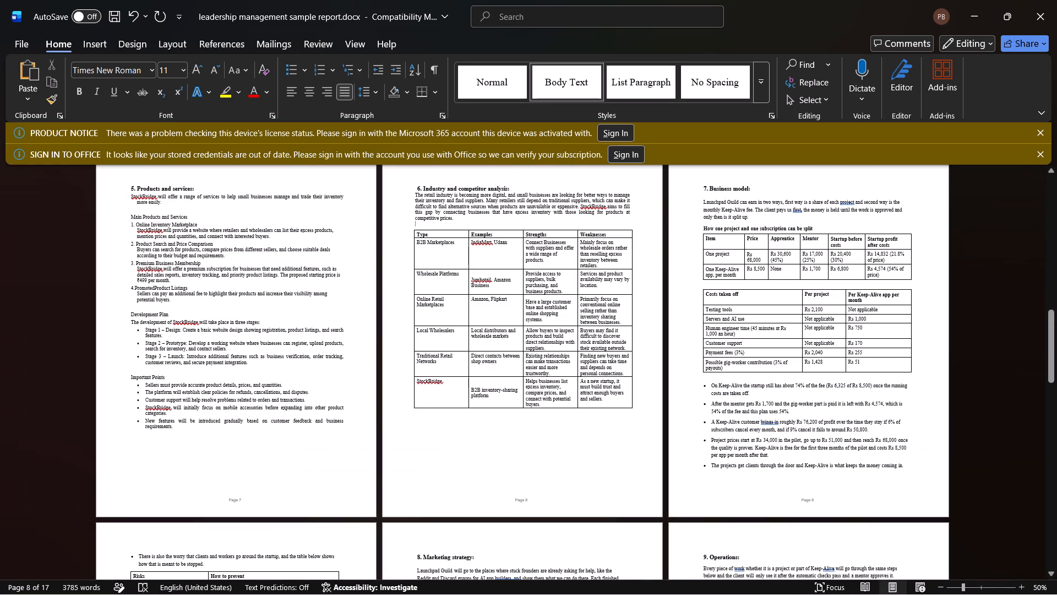
key(shift+super+s)
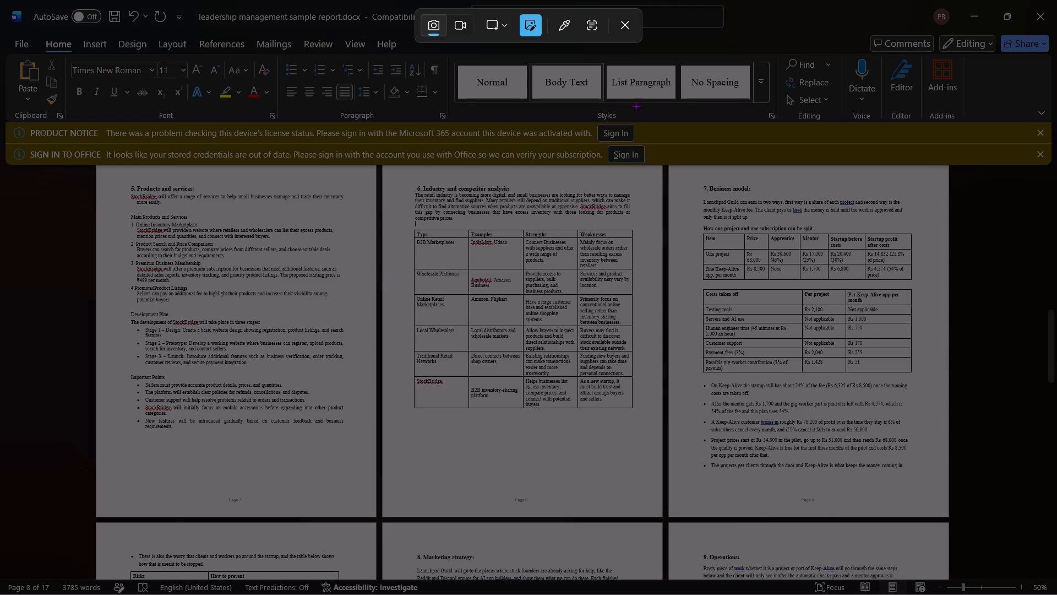
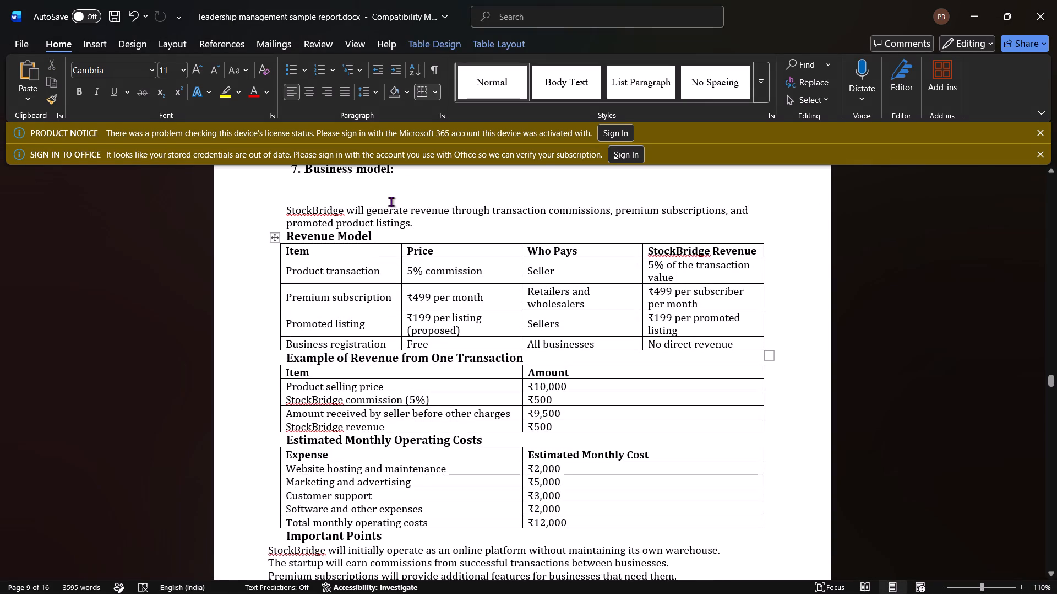
Set the font size of the "Revenue Model" heading to 11.
click(388, 233)
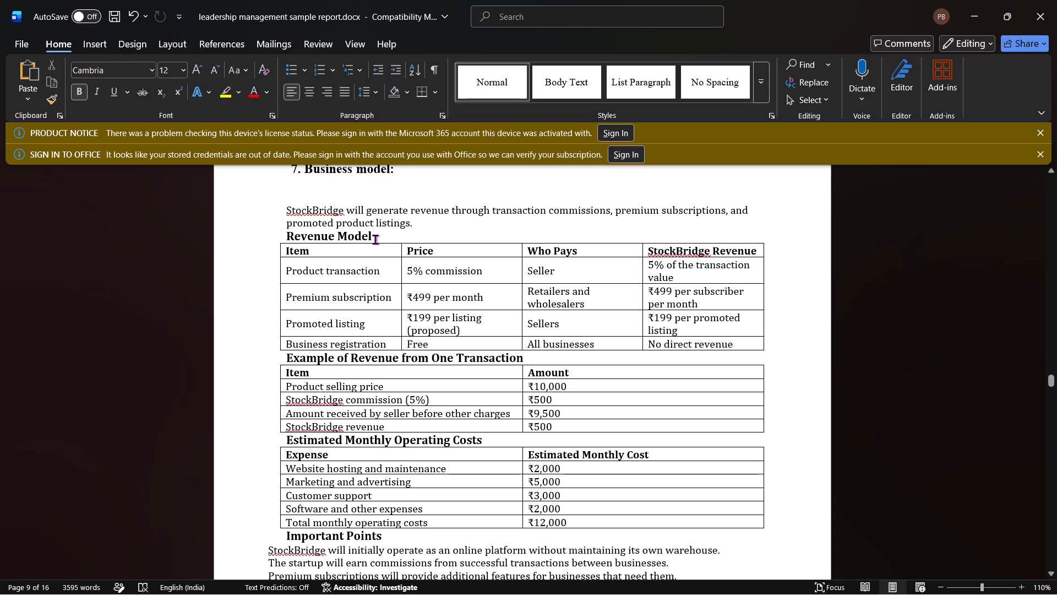
drag(375, 239, 302, 234)
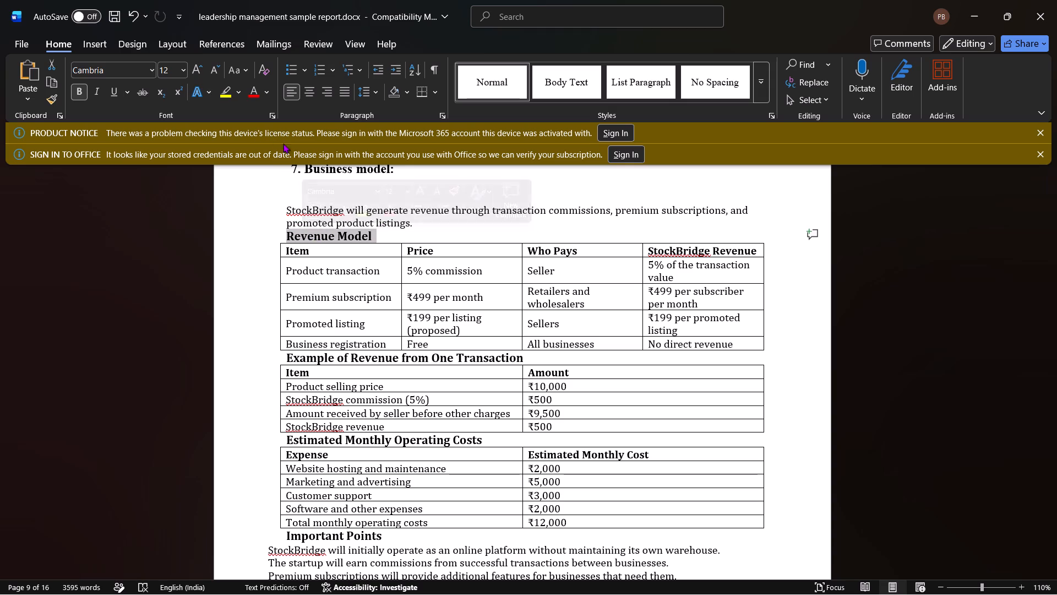
click(401, 191)
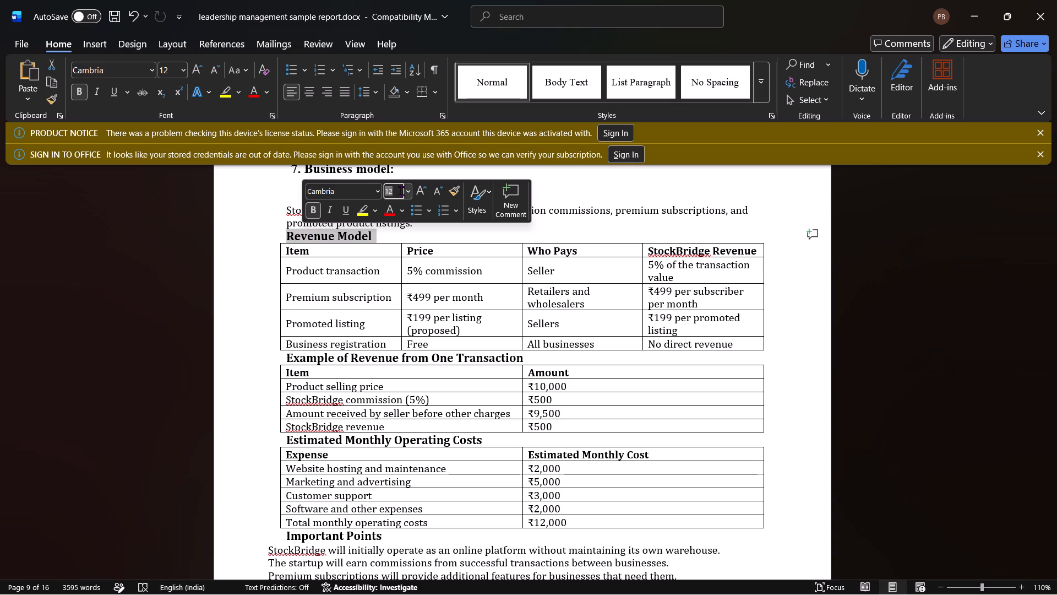
click(388, 194)
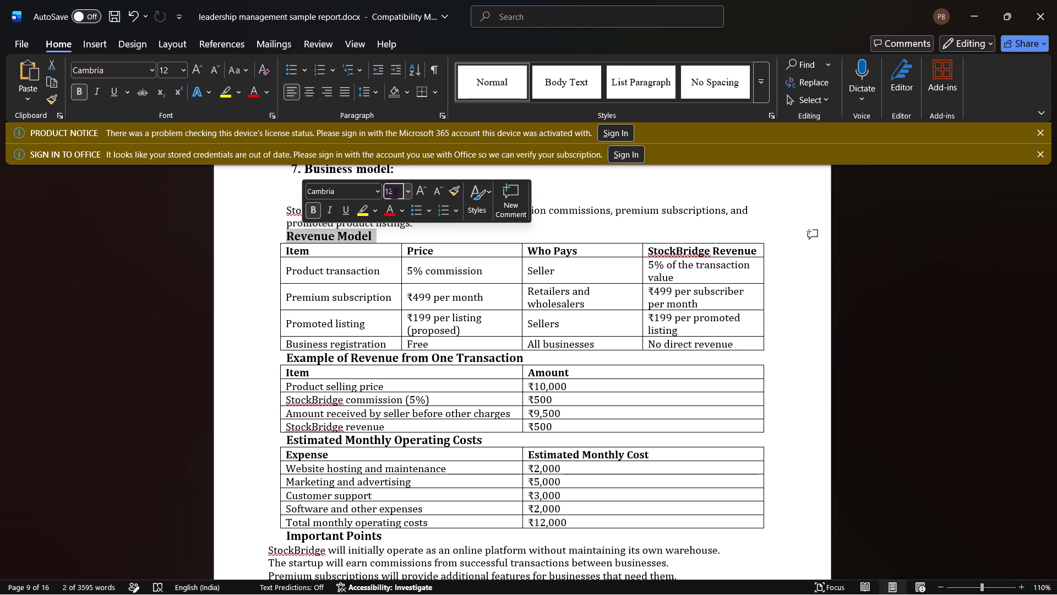
key(Right)
key(BackSpace)
key(1)
key(Return)
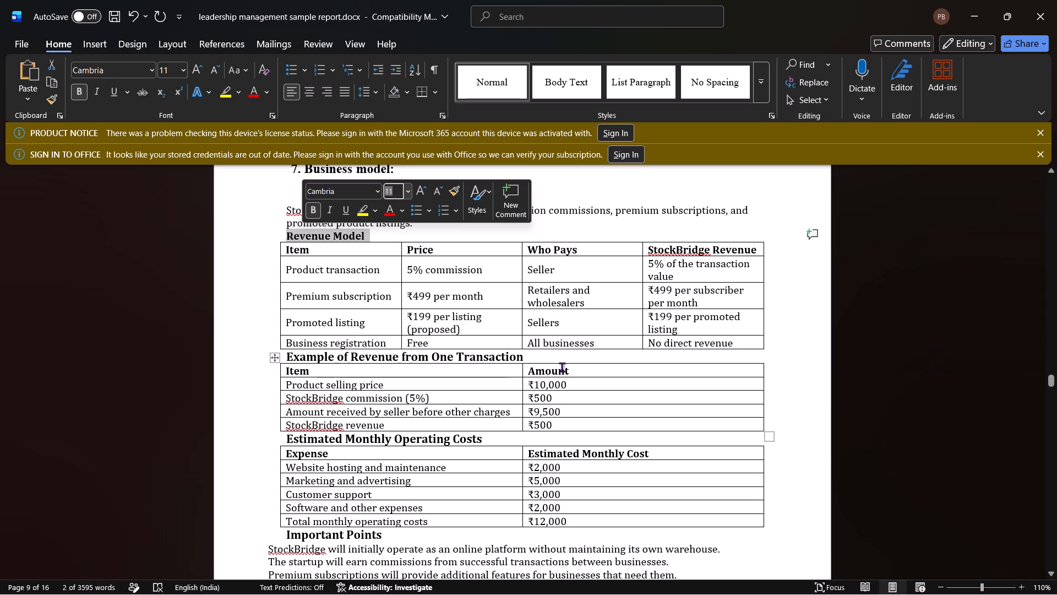
Insert a blank line above the "Example of Revenue from One Transaction" heading, and make the heading non-bold at font size 11.
click(287, 355)
key(Return)
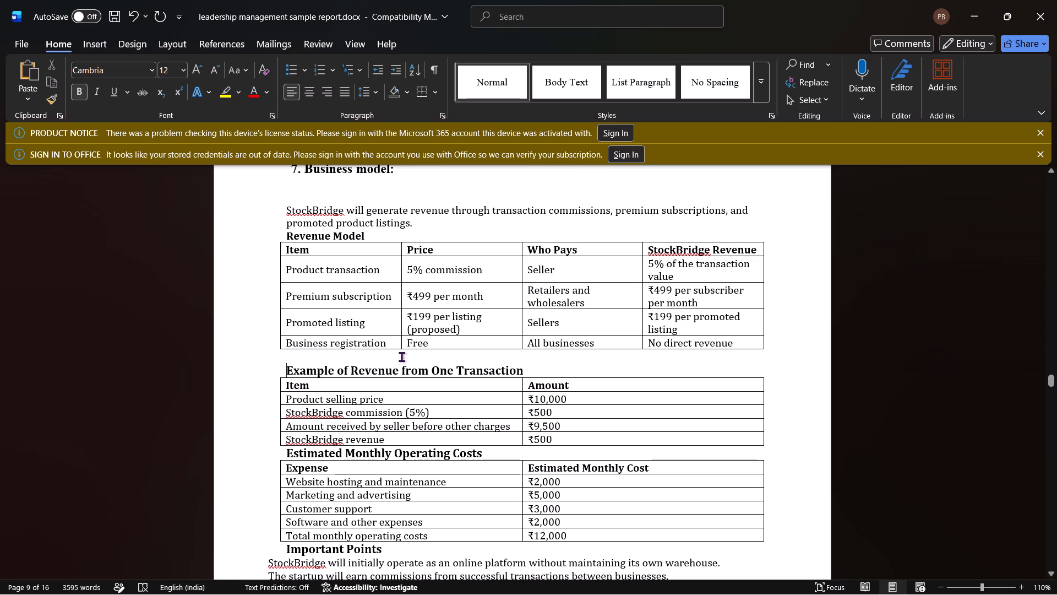
drag(525, 367, 350, 372)
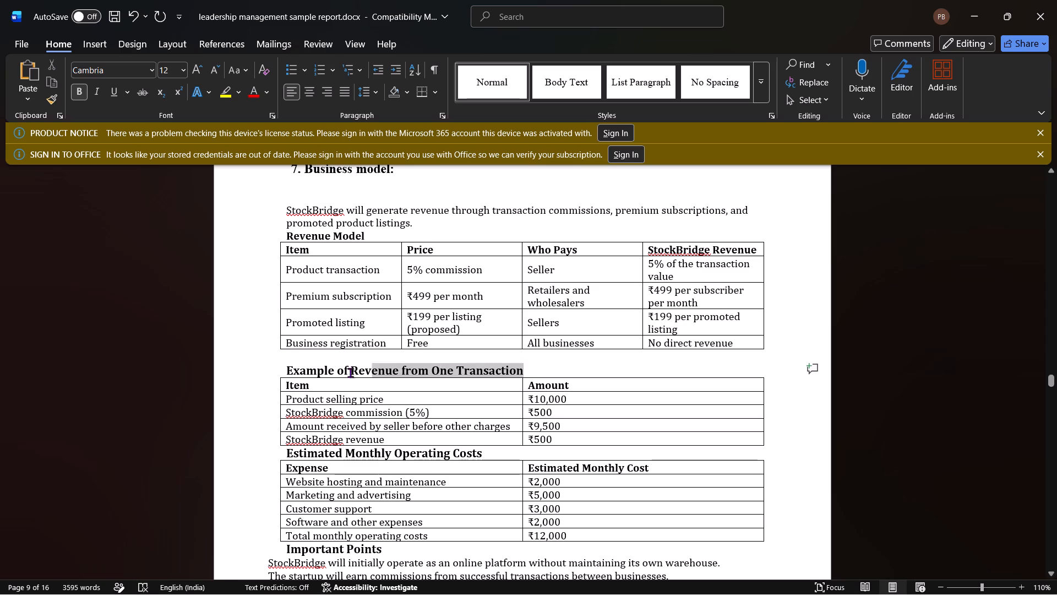
drag(350, 372, 271, 377)
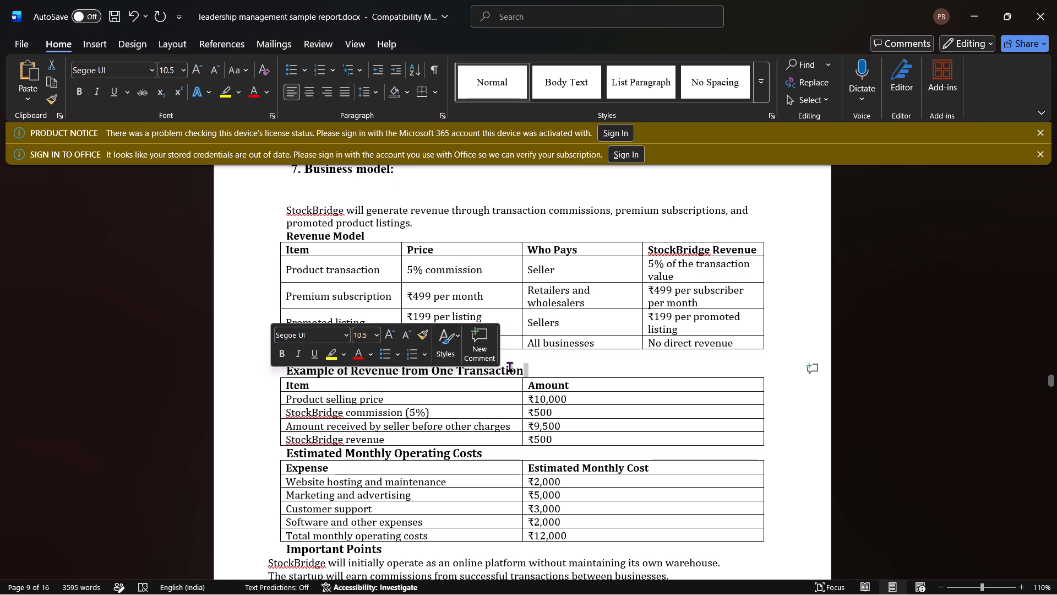
click(558, 363)
drag(538, 367, 295, 367)
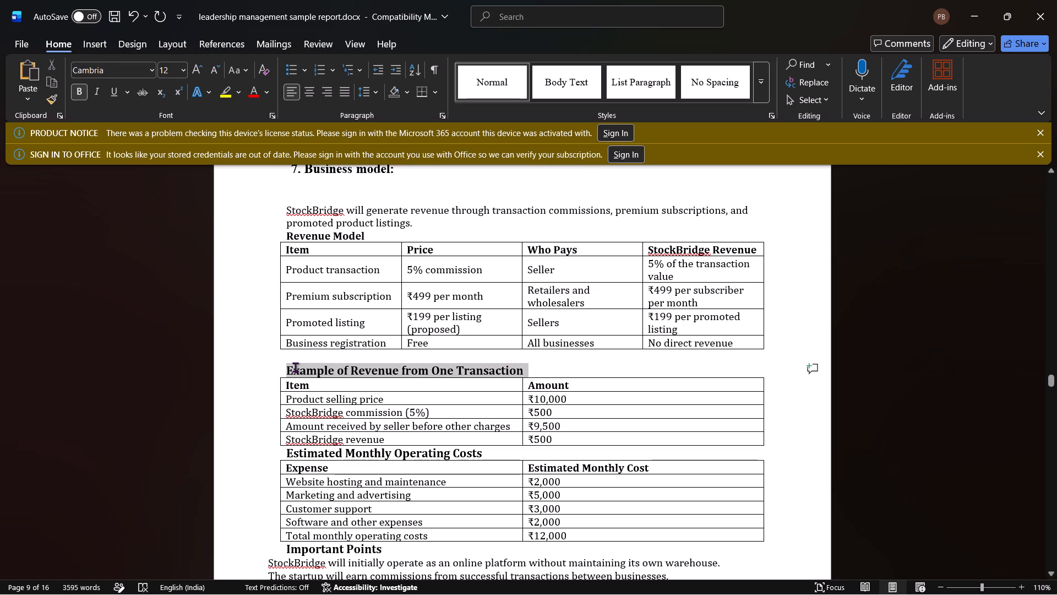
drag(295, 367, 280, 367)
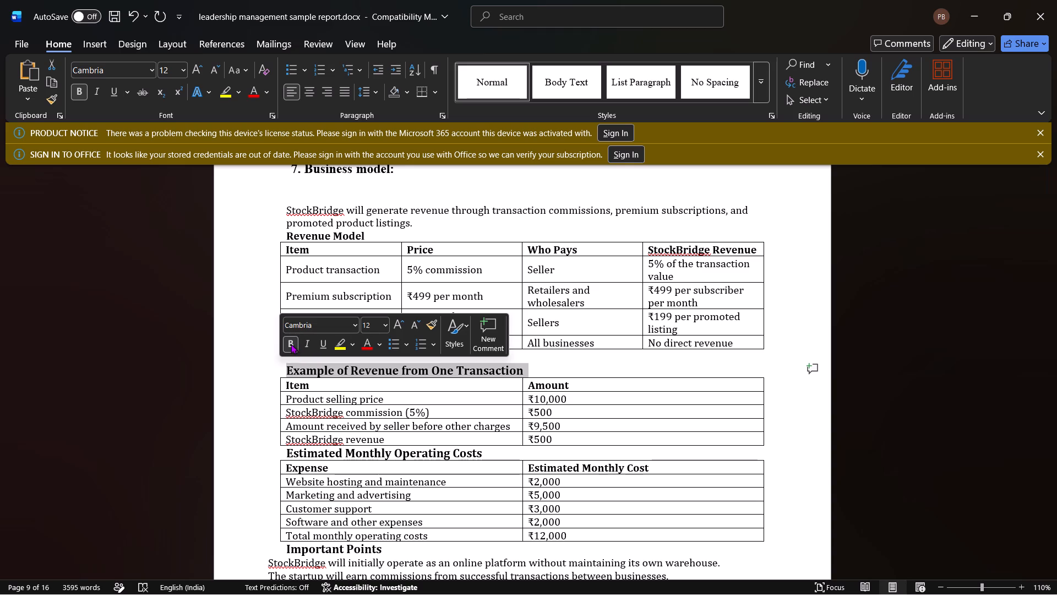
click(291, 344)
click(381, 327)
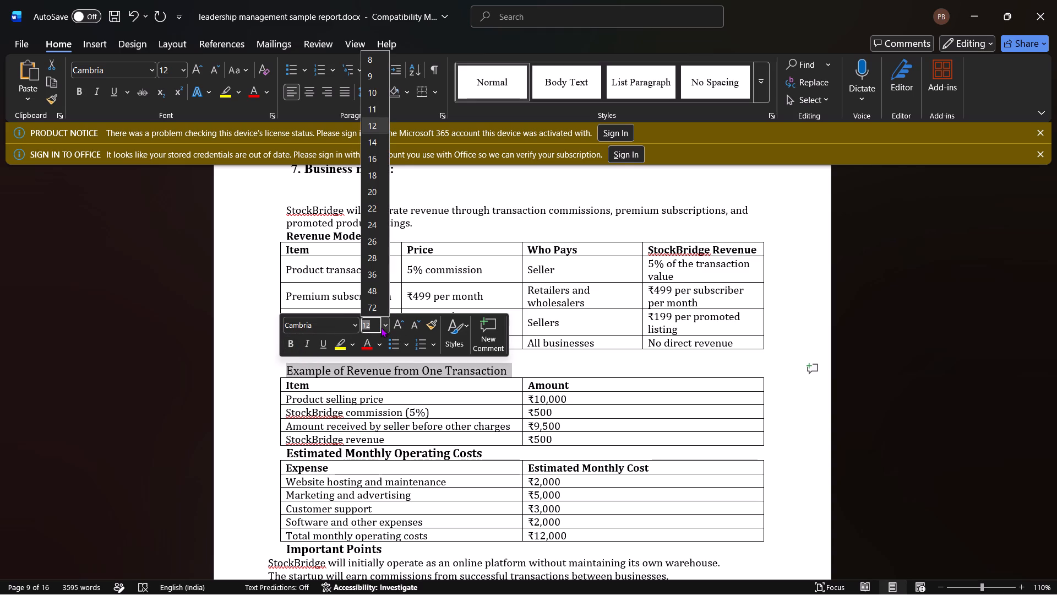
click(373, 111)
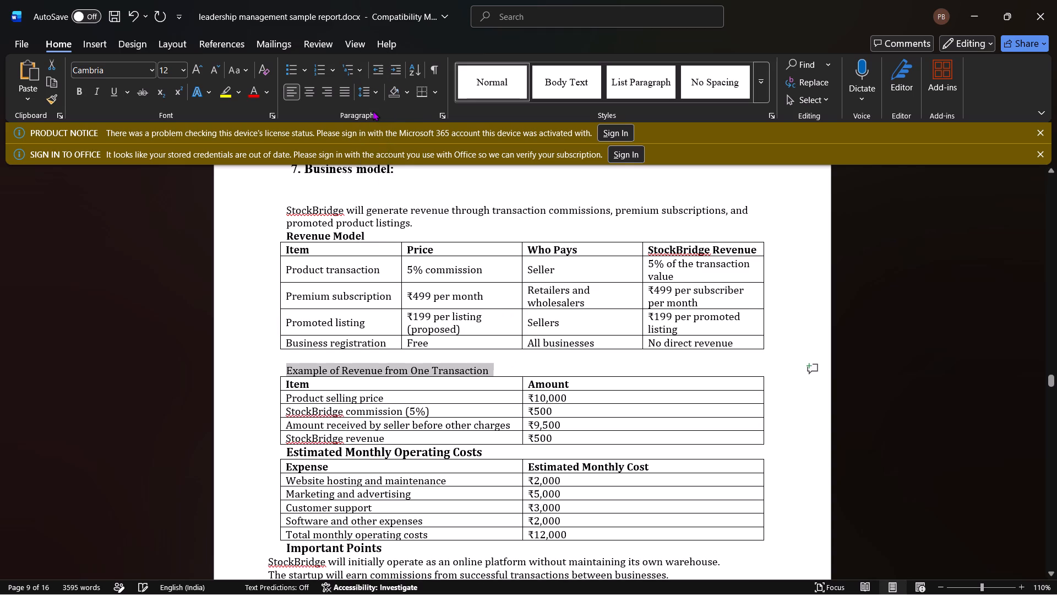
Insert a blank line above the "Estimated Monthly Operating Costs" heading and set the heading's font size to 11.
click(287, 448)
key(Return)
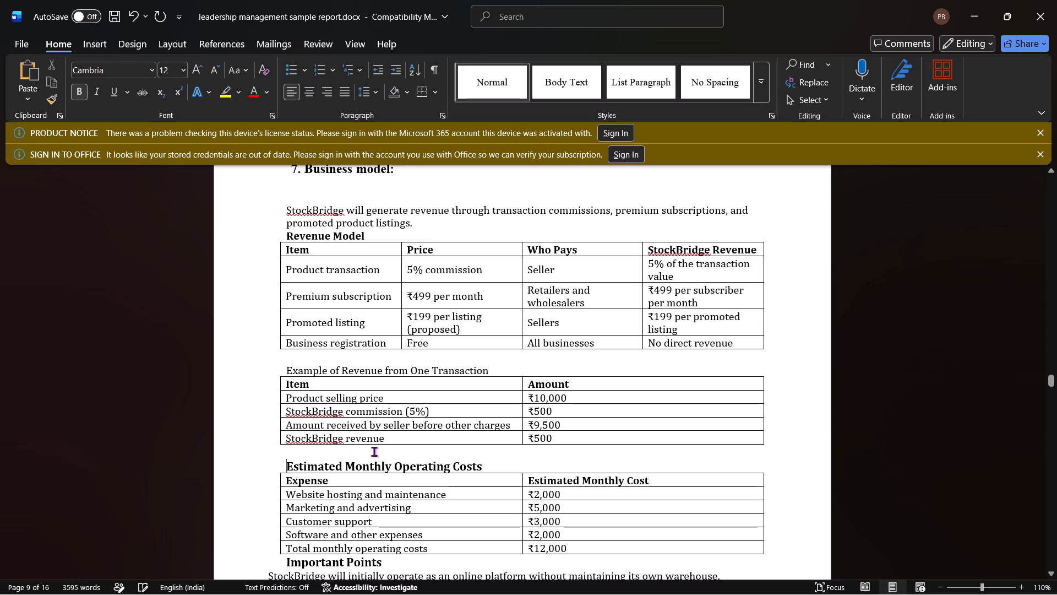
drag(493, 467, 410, 466)
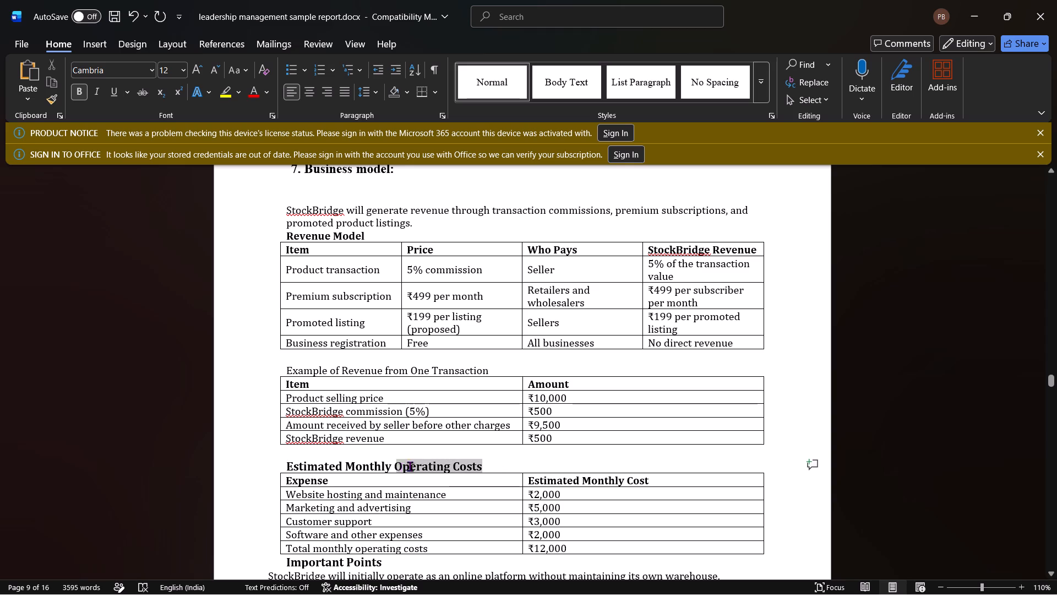
drag(410, 466, 295, 465)
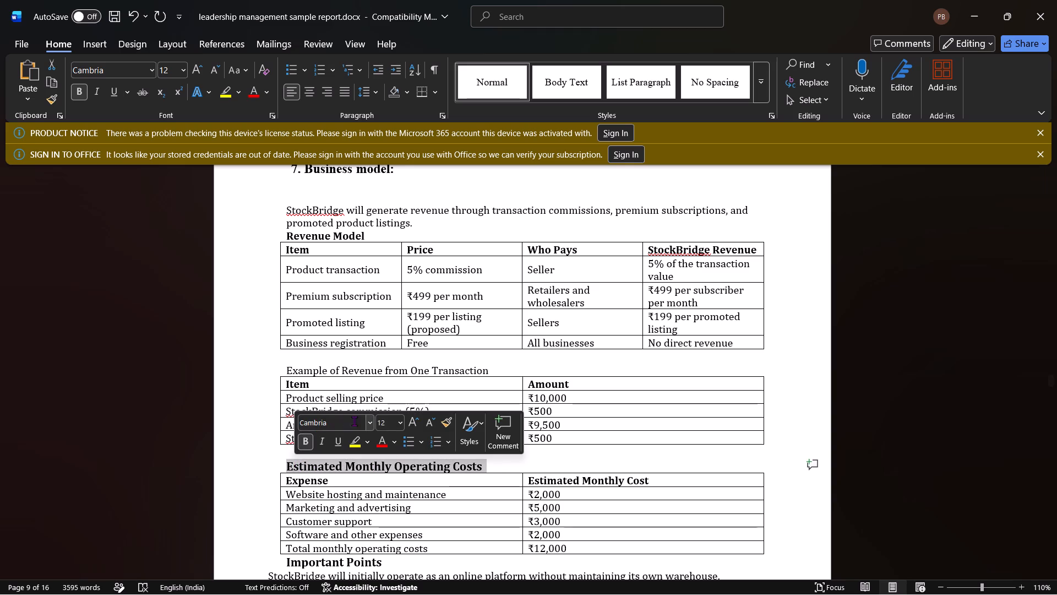
click(395, 425)
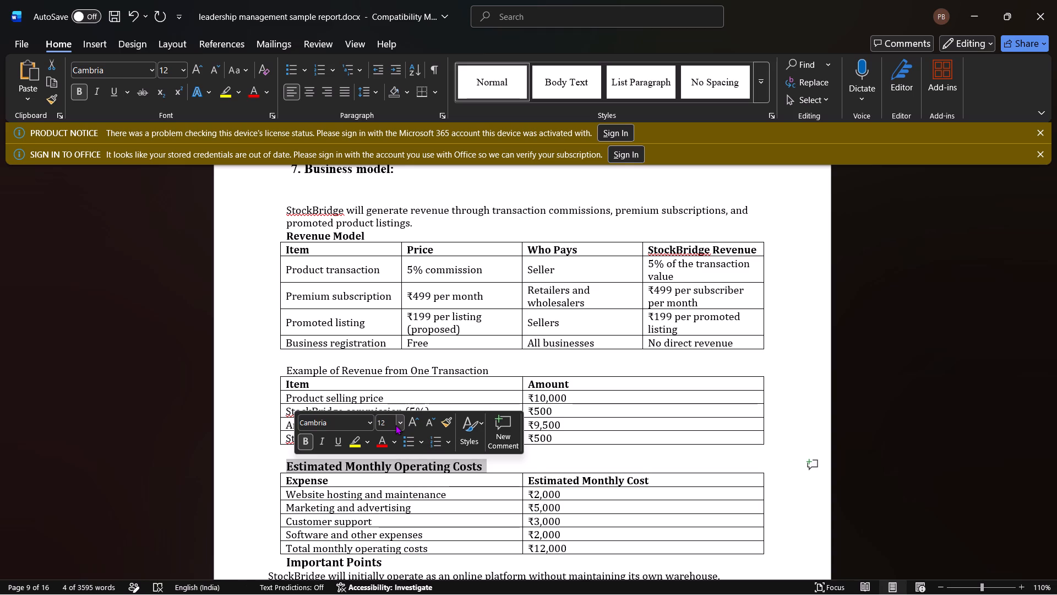
click(400, 421)
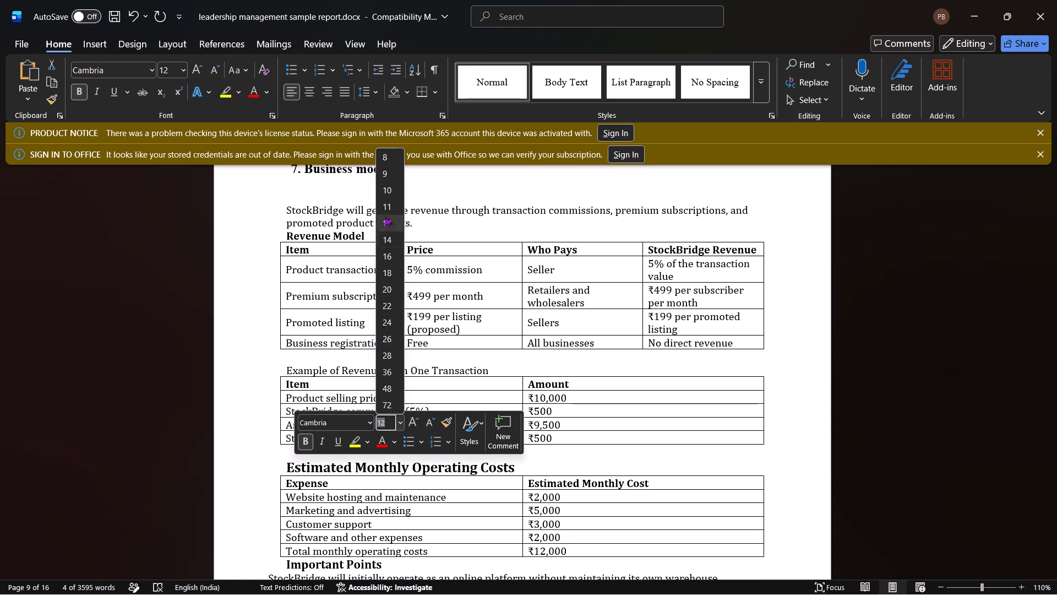
click(382, 209)
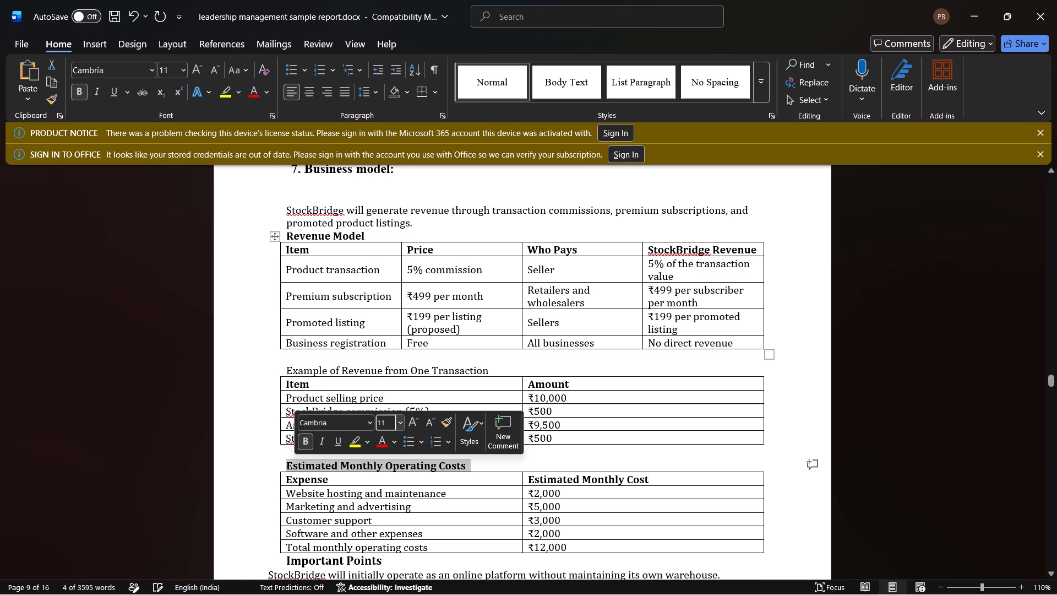
Make the "Example of Revenue from One Transaction" heading bold.
drag(502, 366, 235, 360)
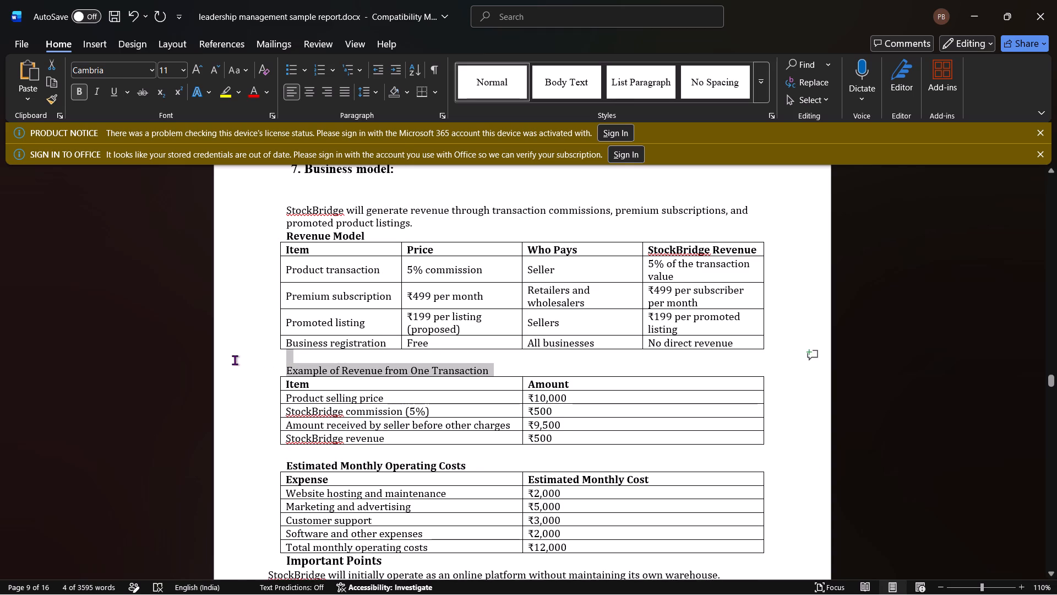
drag(235, 360, 279, 366)
click(287, 342)
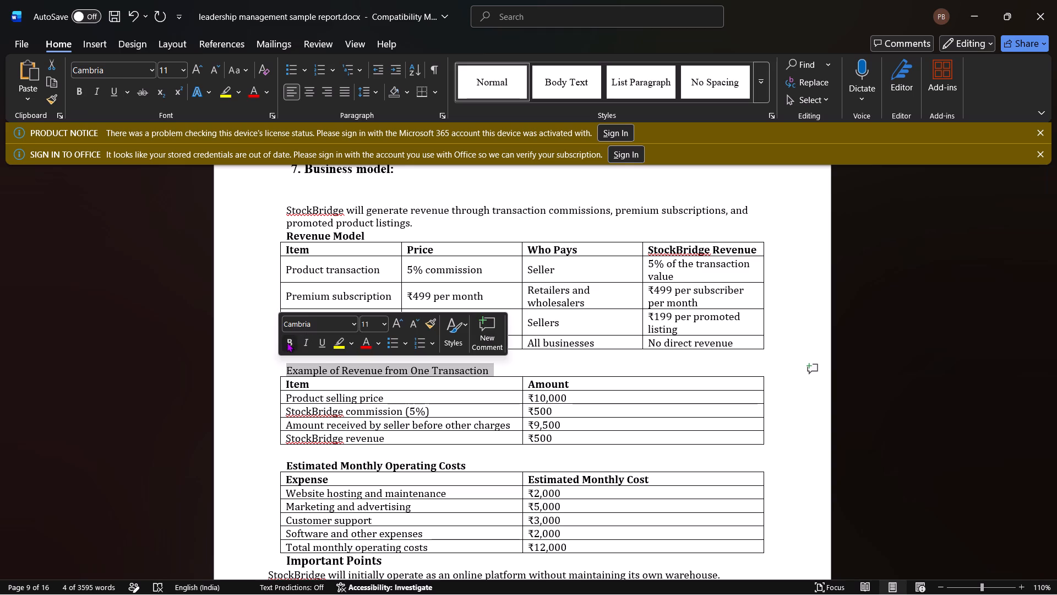
Insert a blank line between the revenue paragraph and the "Revenue Model" heading.
click(428, 224)
key(Return)
Set the "Important Points" heading's font size to 11 and insert a blank line above it.
scroll(363, 290, down, 1)
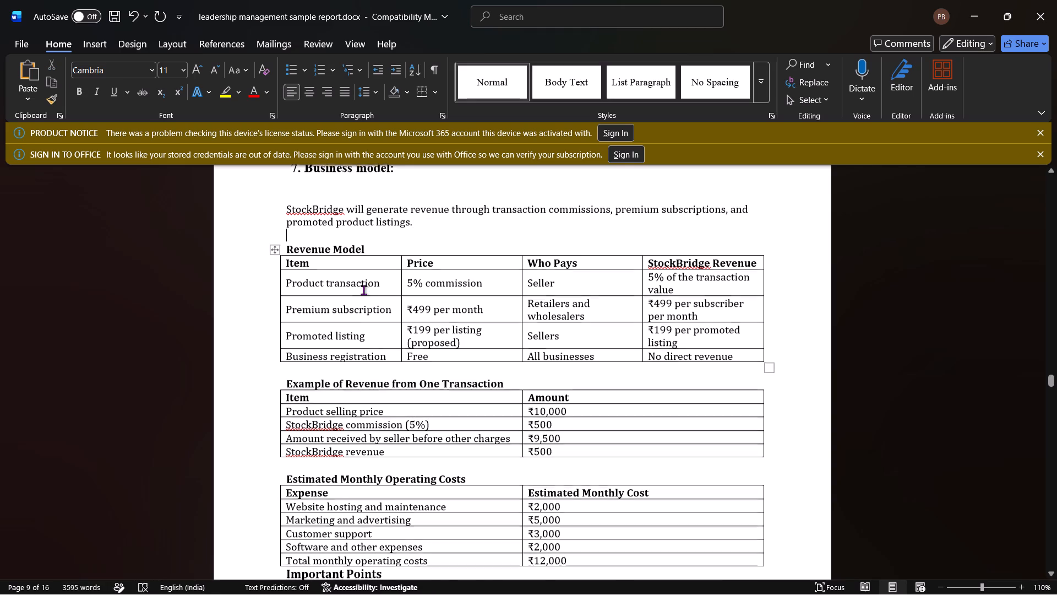
scroll(363, 290, down, 1)
click(386, 397)
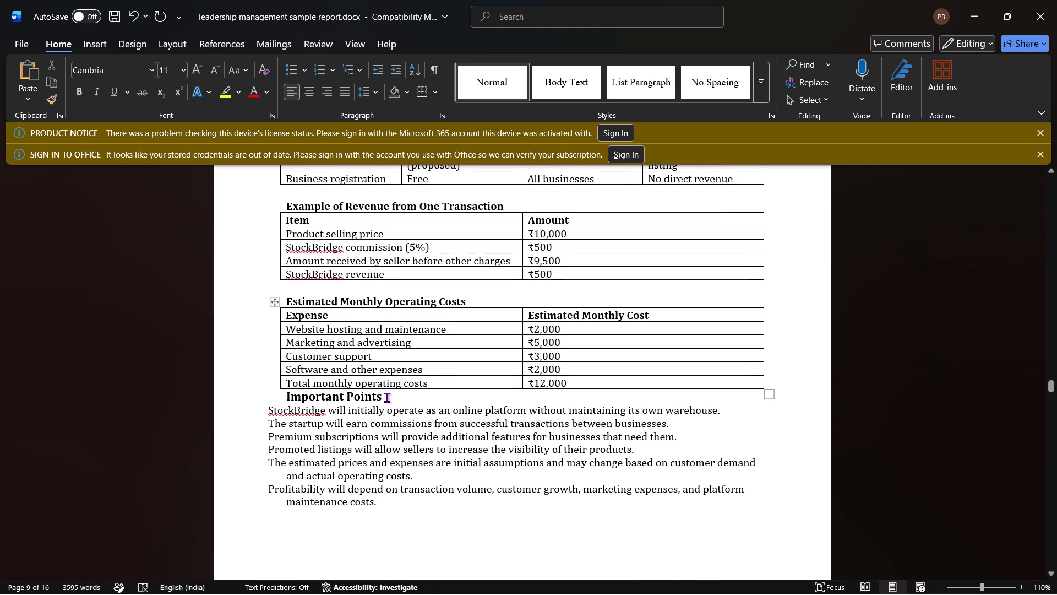
double_click(386, 397)
double_click(386, 397)
double_click(386, 397)
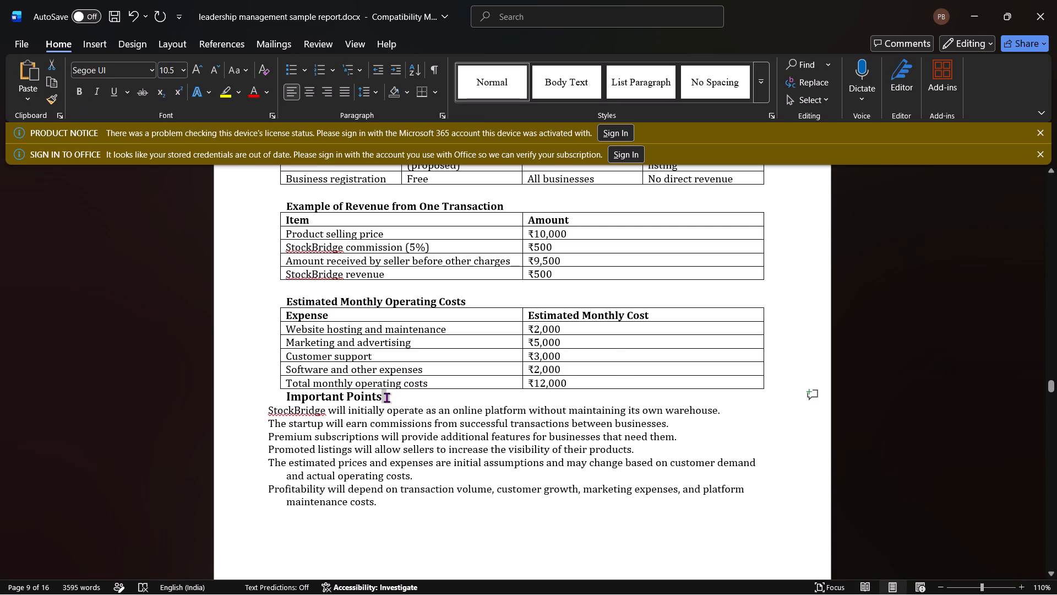
click(386, 397)
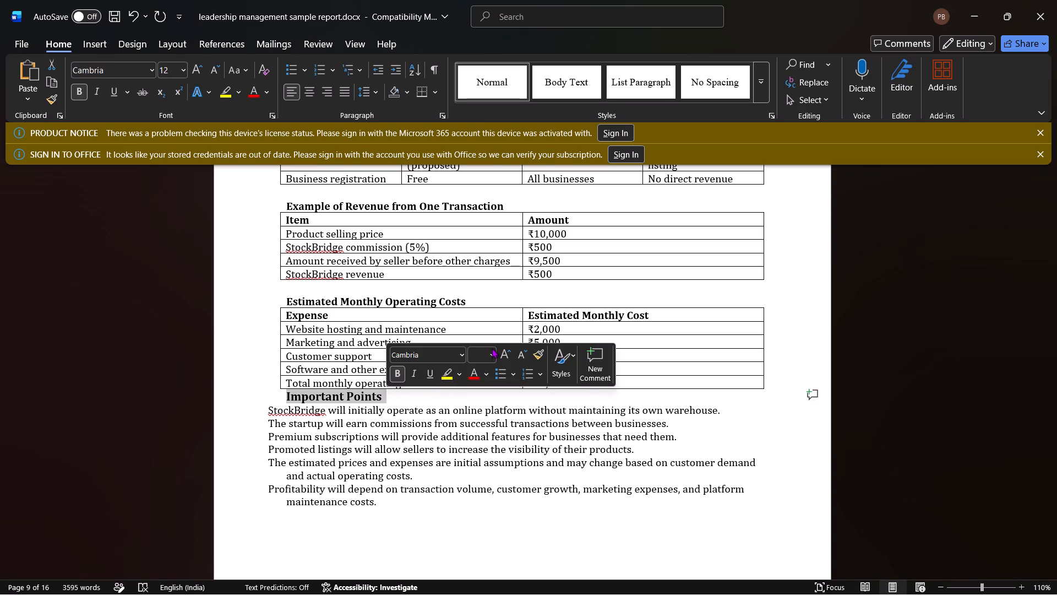
click(491, 347)
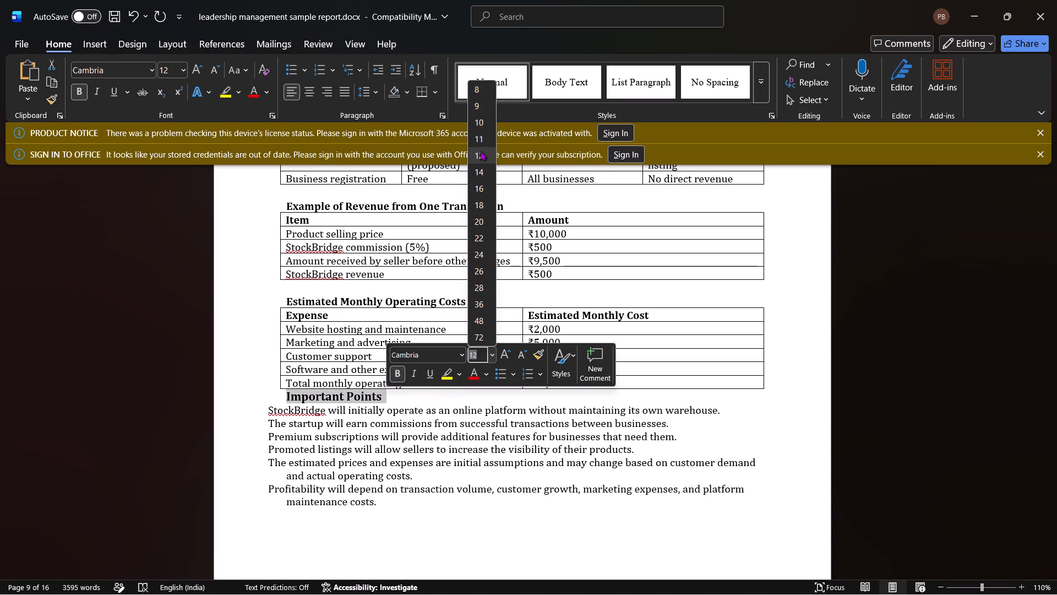
click(476, 139)
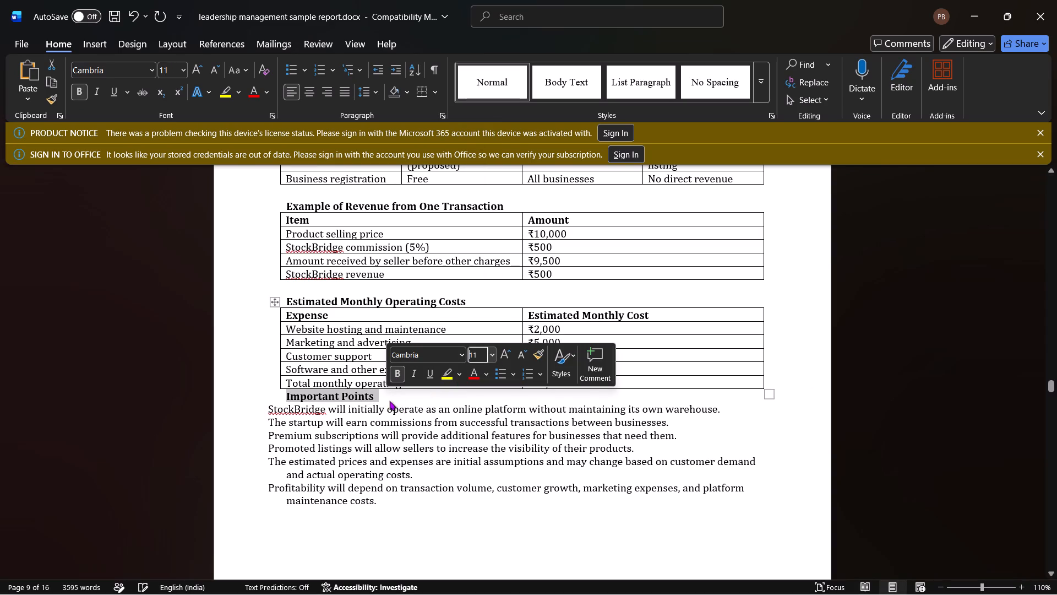
click(287, 391)
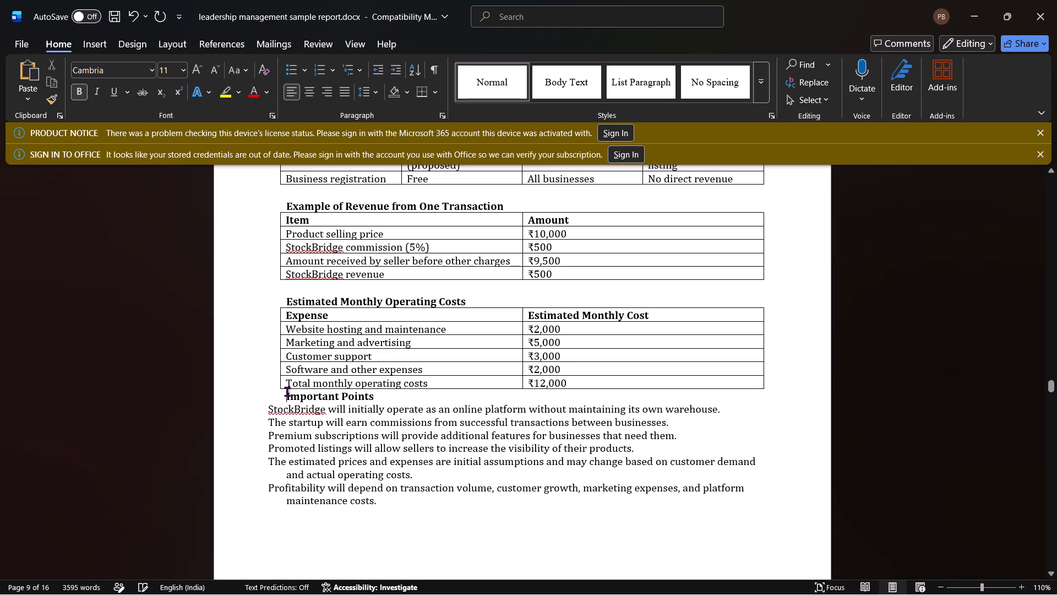
key(Return)
click(385, 518)
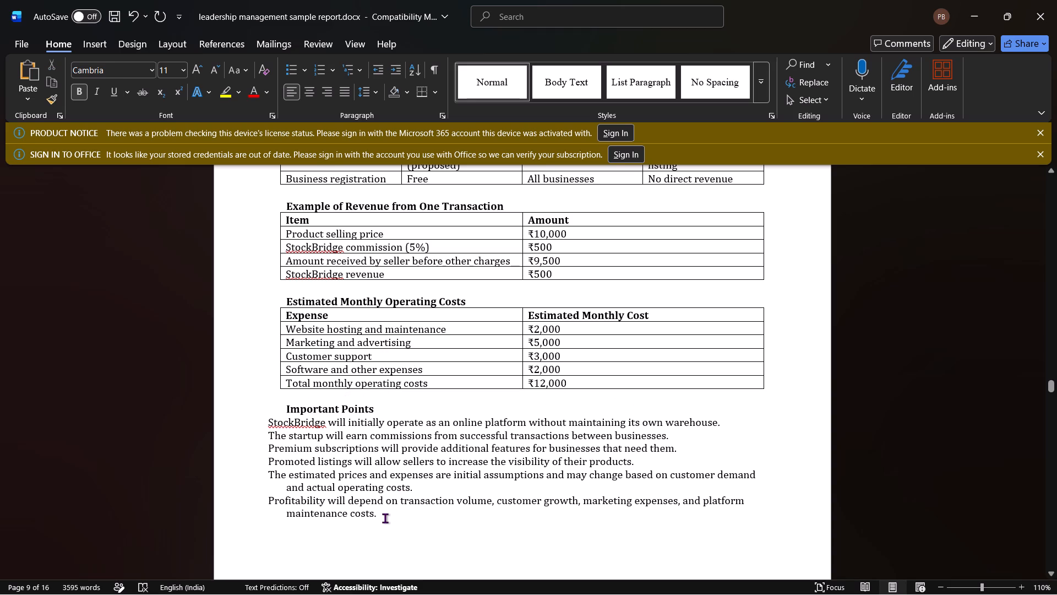
Set the font of section 7's content, from the revenue paragraph through the Important Points list, to Times New Roman.
scroll(385, 518, up, 1)
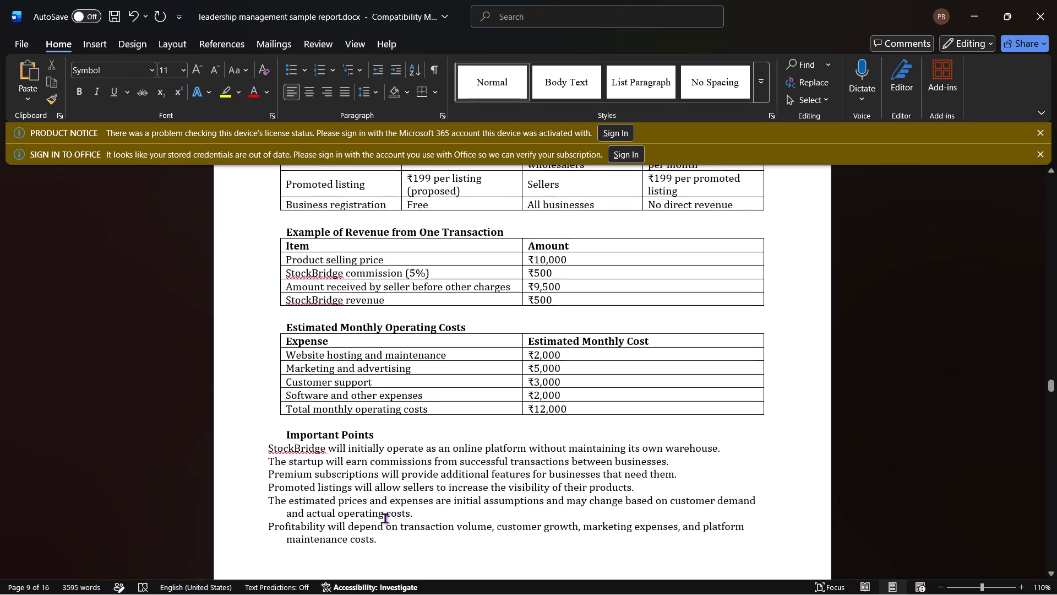
drag(386, 537, 337, 408)
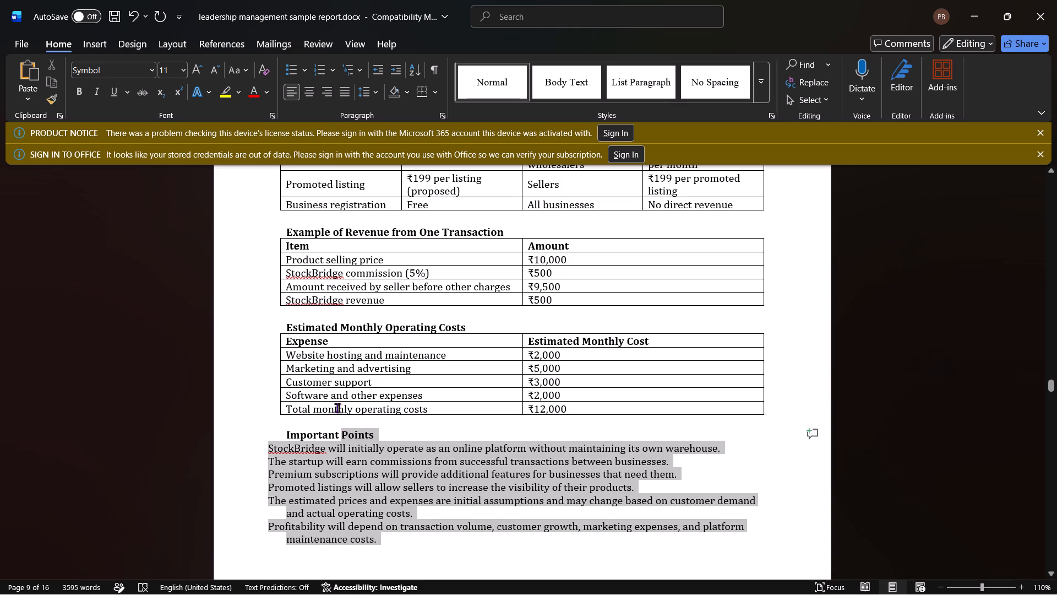
drag(337, 408, 311, 129)
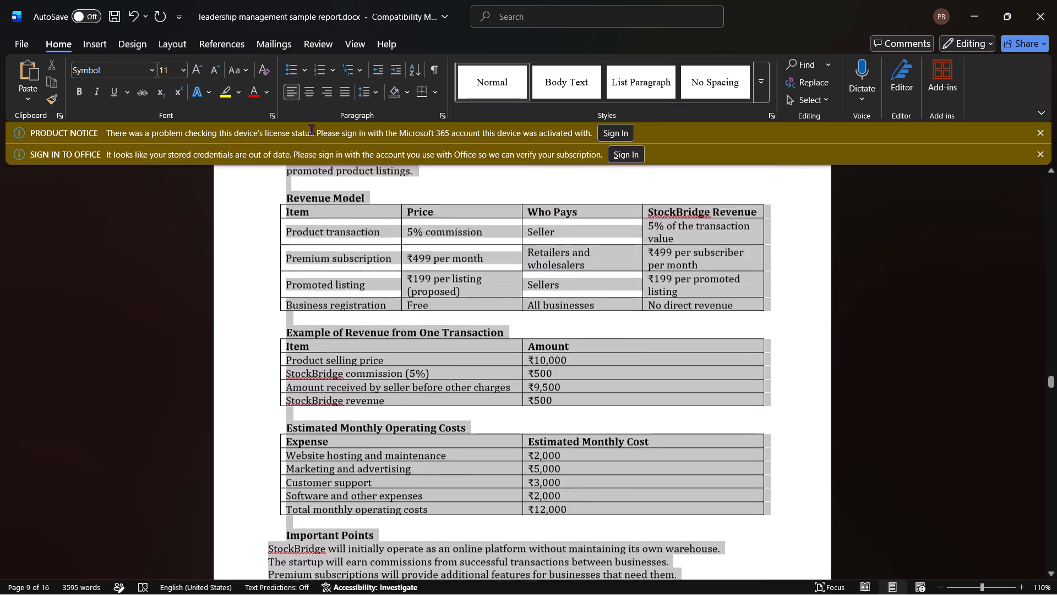
drag(311, 129, 281, 284)
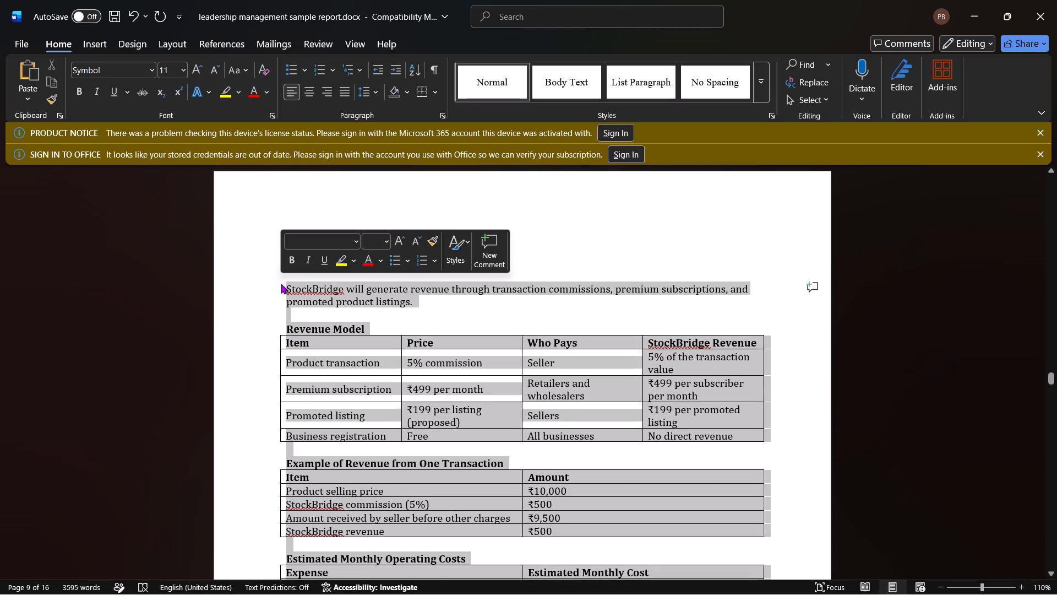
click(354, 242)
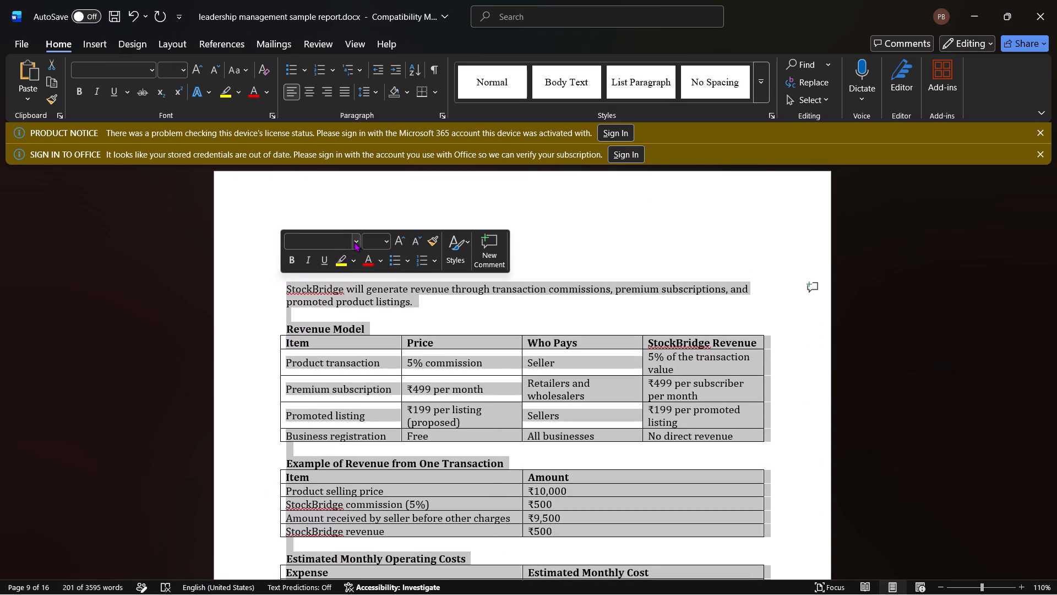
click(326, 336)
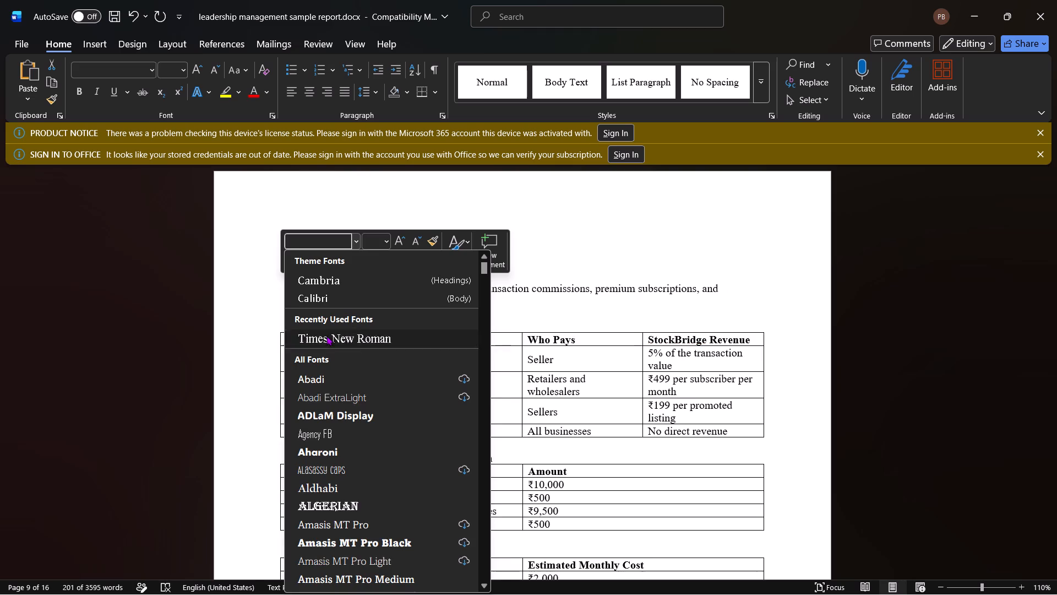
click(683, 234)
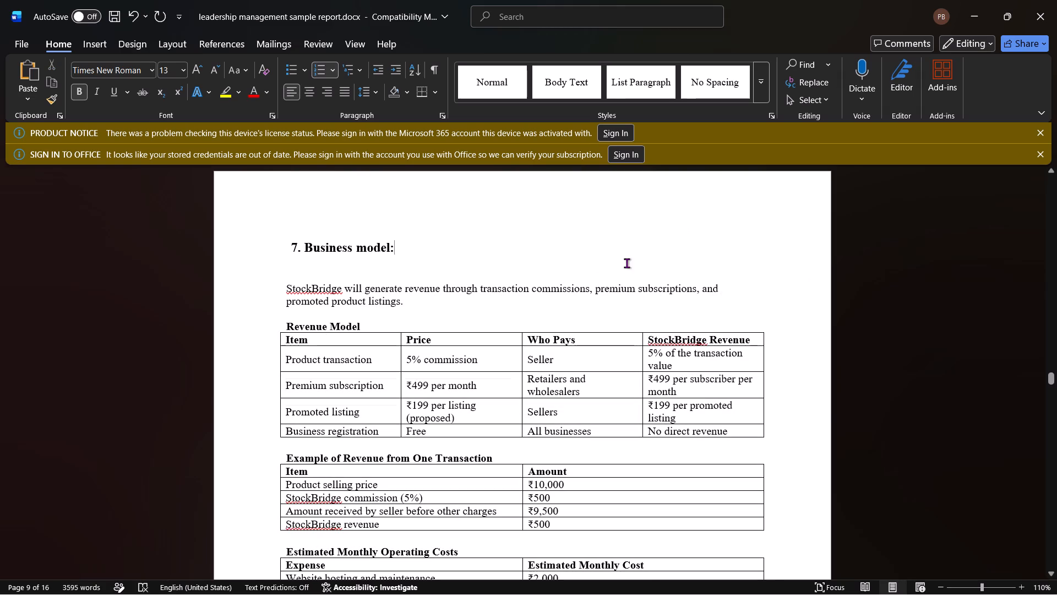
Remove the blank space between the "7. Business model:" heading and the revenue paragraph.
scroll(410, 379, down, 1)
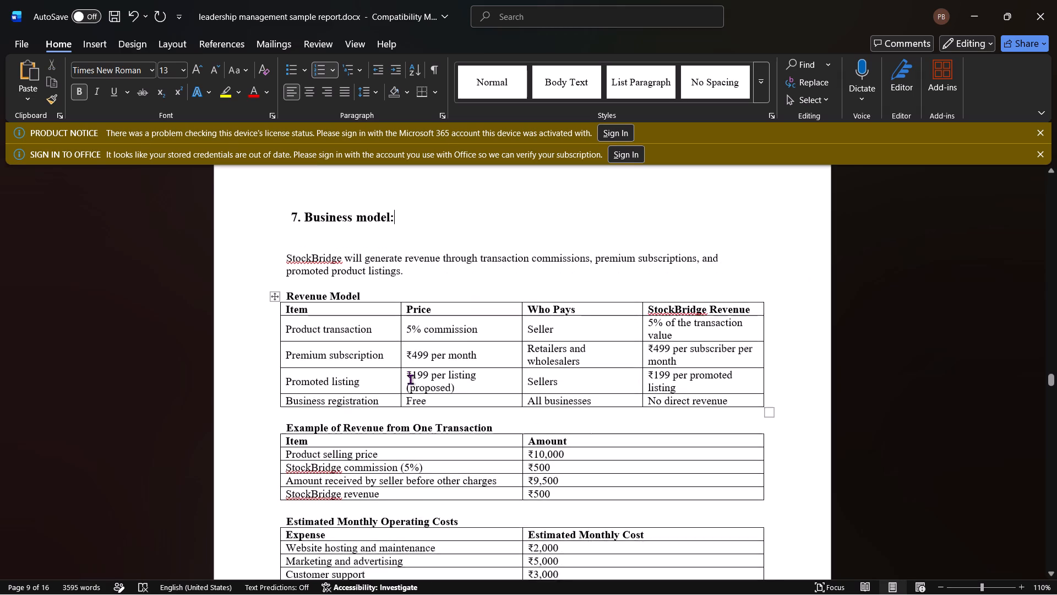
scroll(410, 379, down, 1)
click(284, 219)
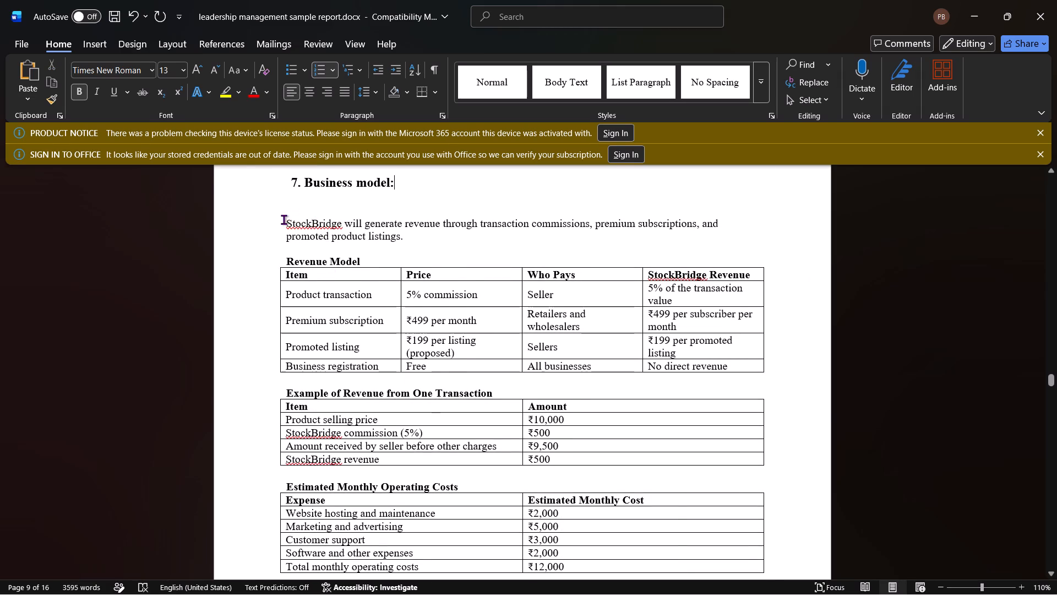
key(BackSpace)
key(BackSpace)
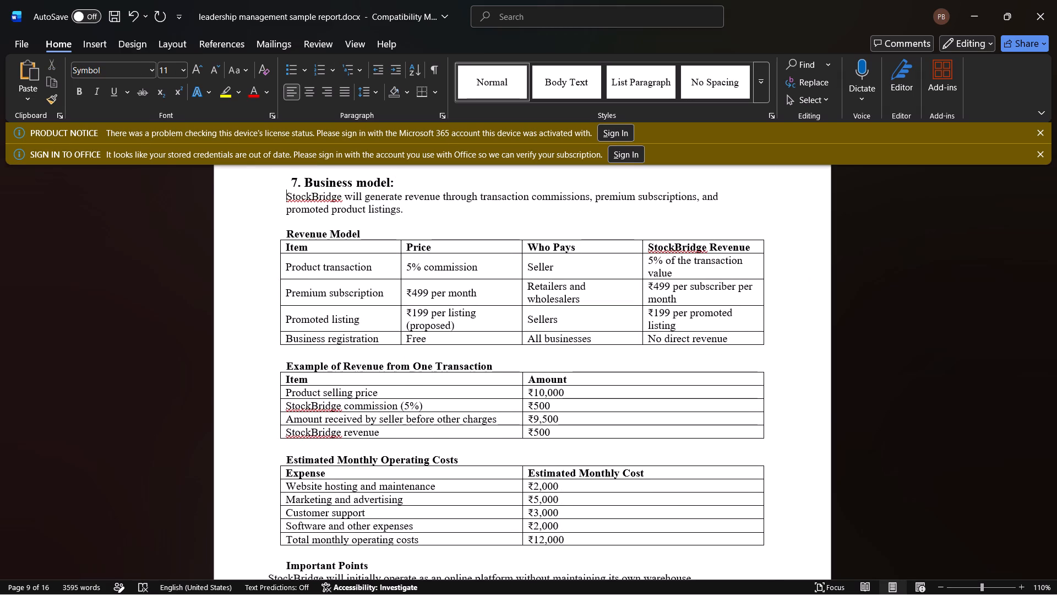
Apply bullet formatting to the first Important Points line, about StockBridge operating as an online platform without its own warehouse.
scroll(324, 323, down, 3)
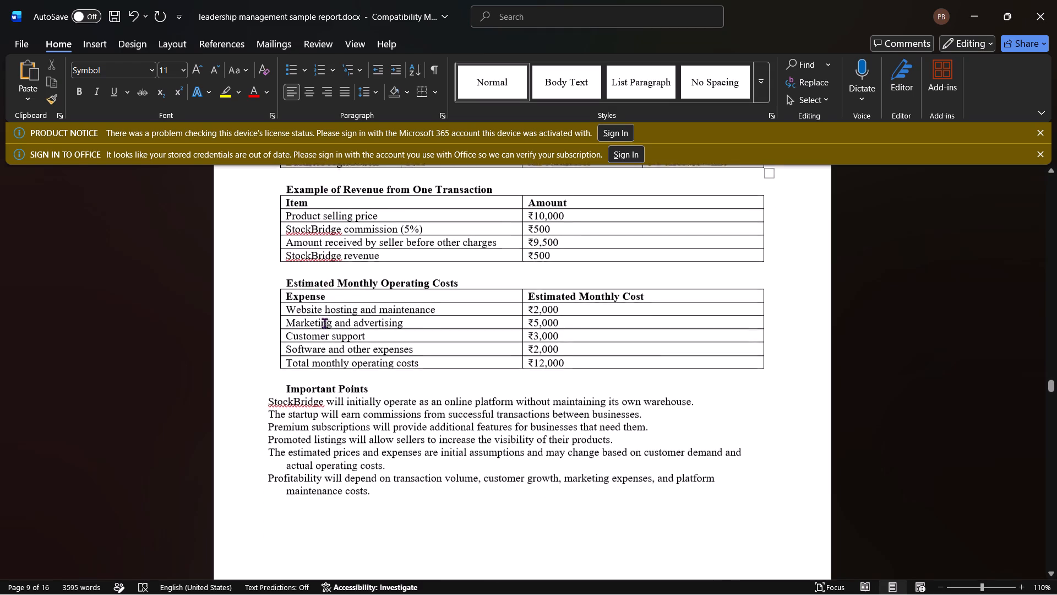
scroll(324, 323, down, 1)
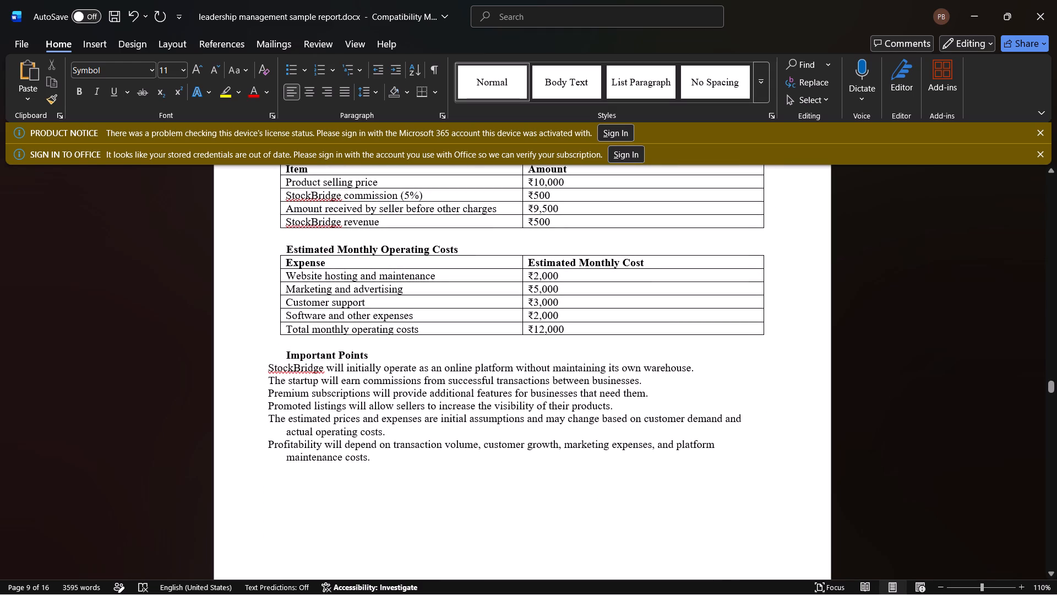
click(265, 365)
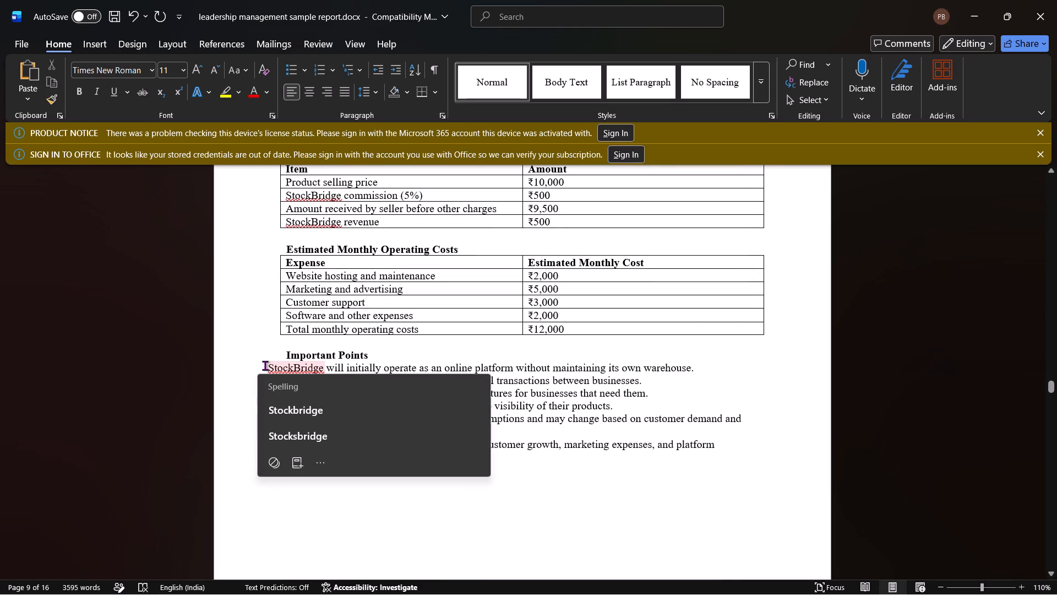
click(522, 23)
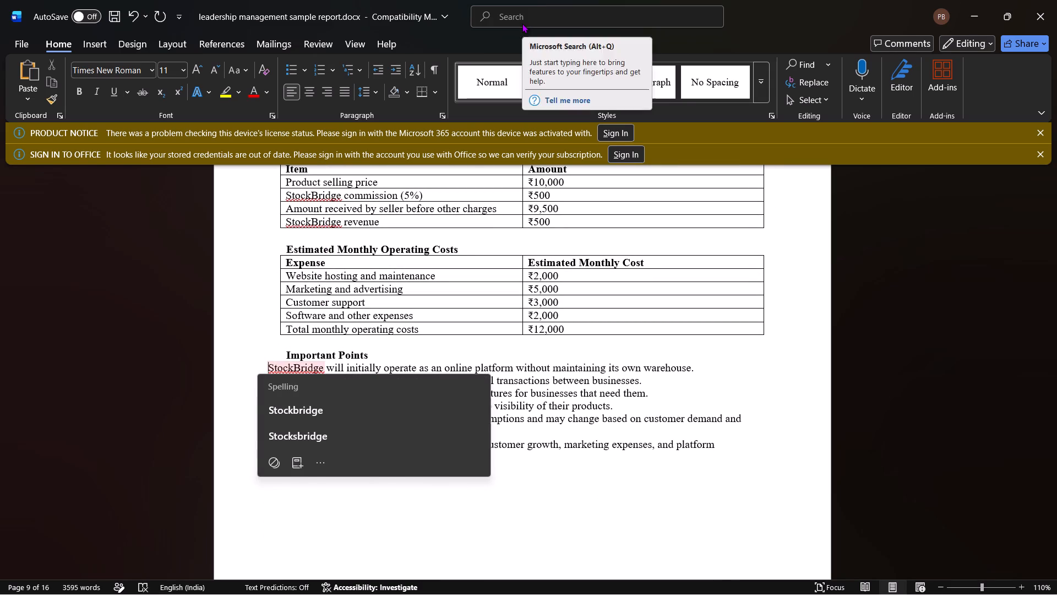
click(522, 19)
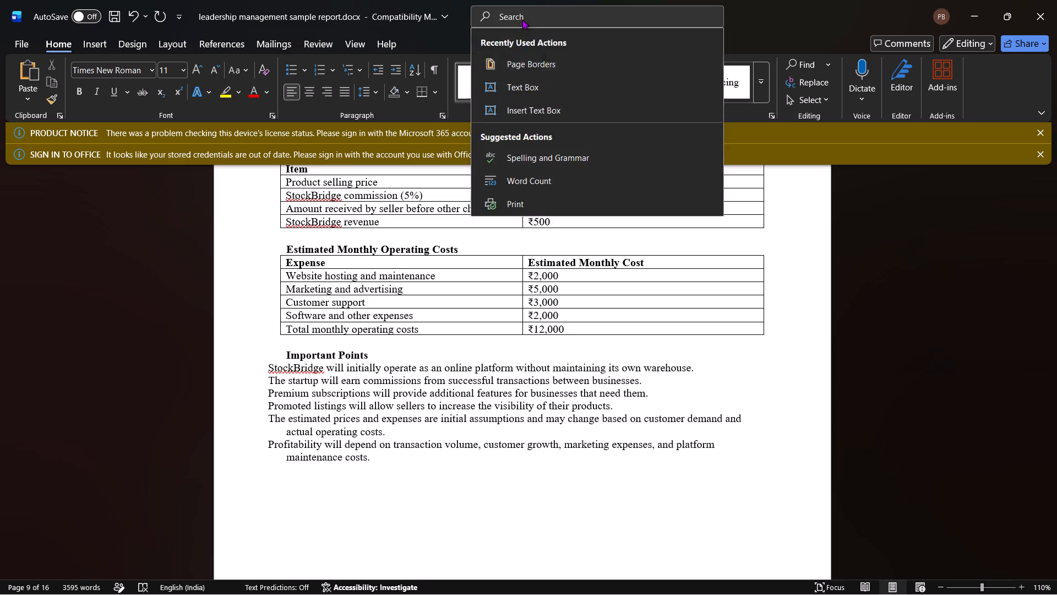
text(bu)
click(522, 57)
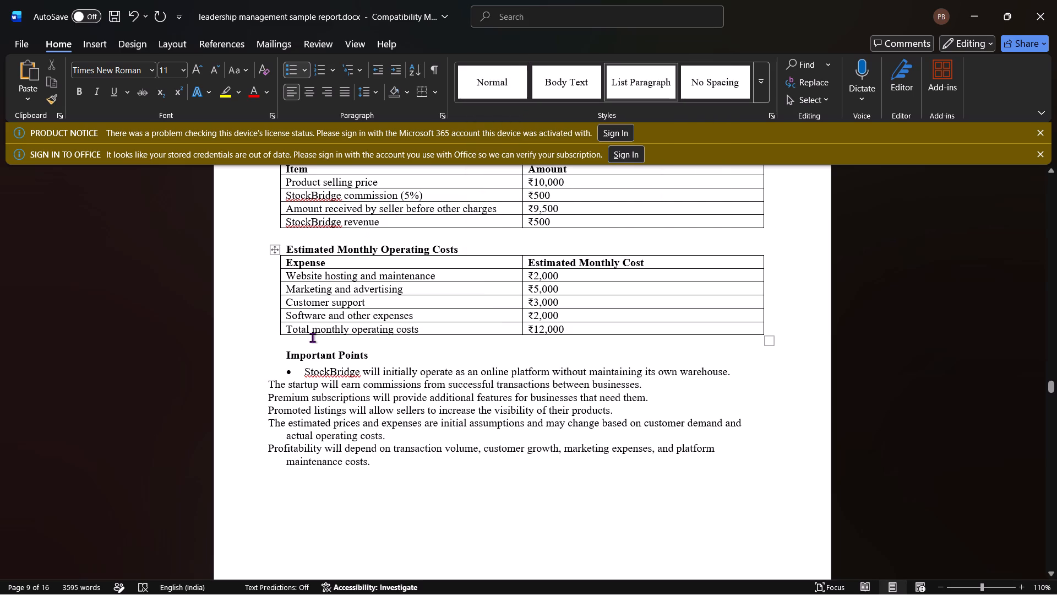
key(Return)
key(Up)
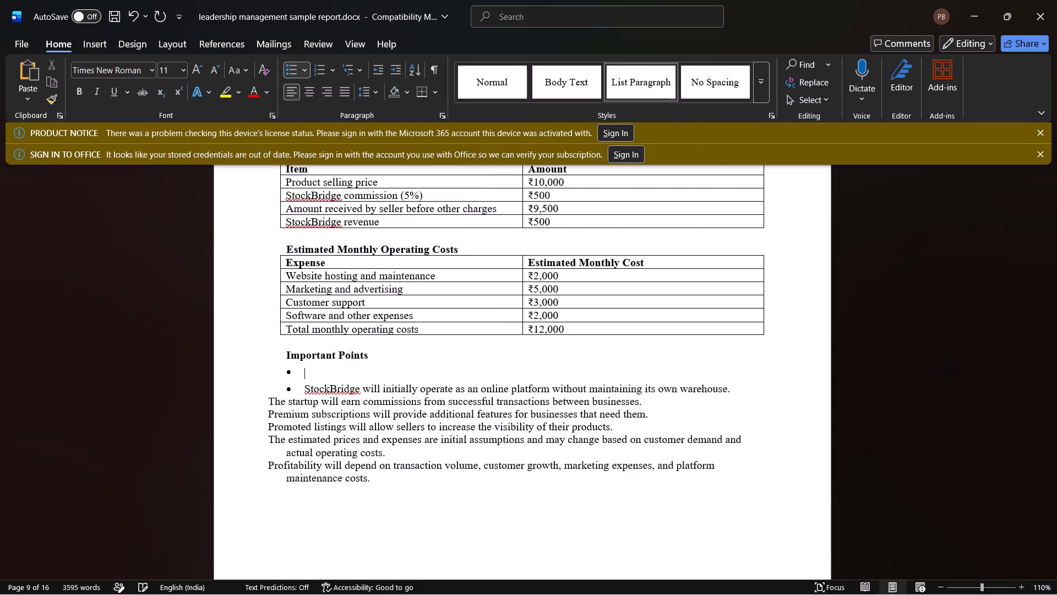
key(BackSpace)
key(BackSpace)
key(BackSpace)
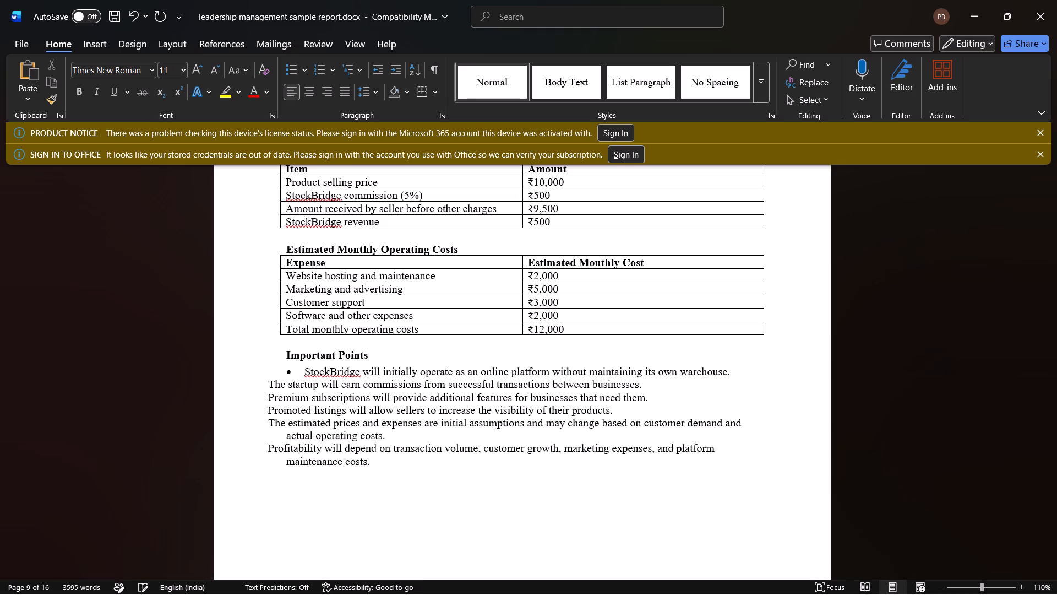
Apply bullet formatting to the second Important Points line, about the startup earning commissions from successful transactions.
key(Down)
key(Down)
key(Down)
key(Left)
key(Left)
key(Left)
key(Left)
key(Left)
key(Left)
key(Left)
key(Left)
key(Left)
key(Left)
key(Left)
key(Left)
key(Left)
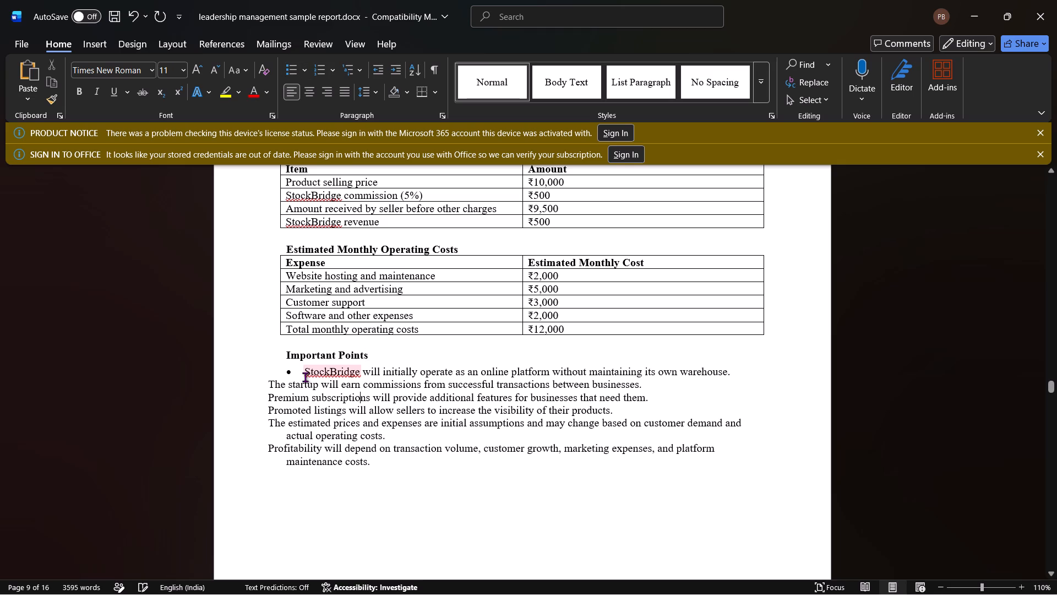
key(Up)
key(Up)
key(Up)
key(Down)
key(Left)
key(Down)
key(Left)
key(Left)
key(Left)
key(Left)
key(Left)
key(Left)
key(Left)
key(Left)
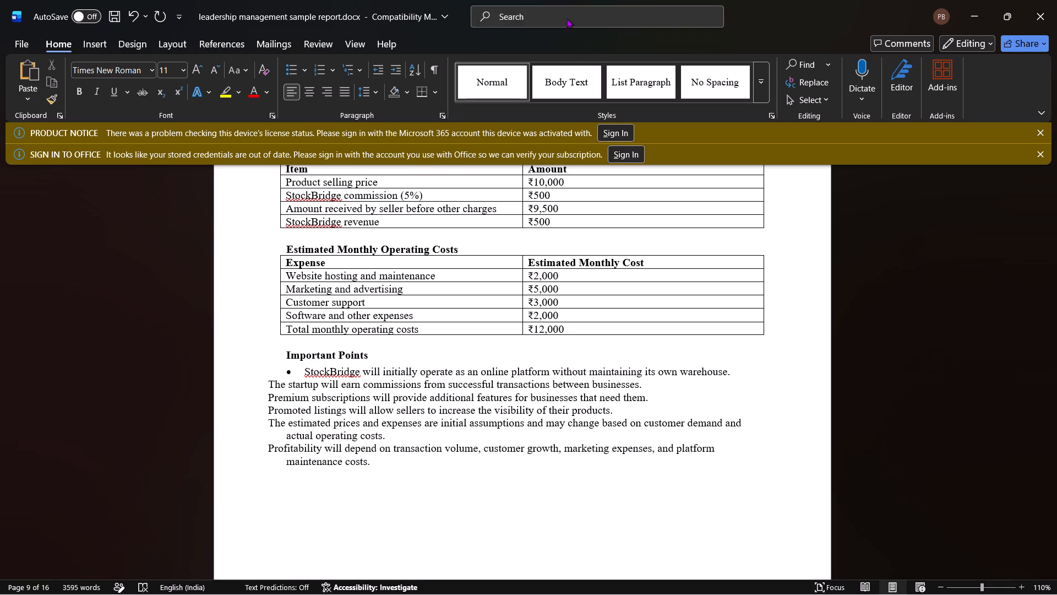
click(537, 15)
click(516, 59)
Apply bullet formatting to the "Premium subscriptions" and "Promoted listings" lines under Important Points.
click(268, 401)
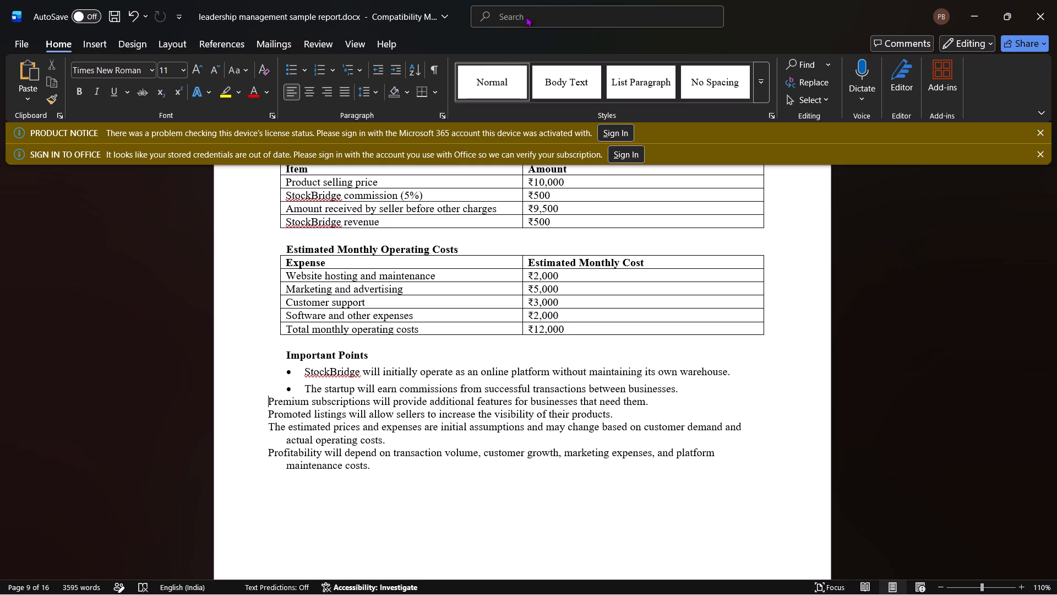
click(529, 13)
click(513, 59)
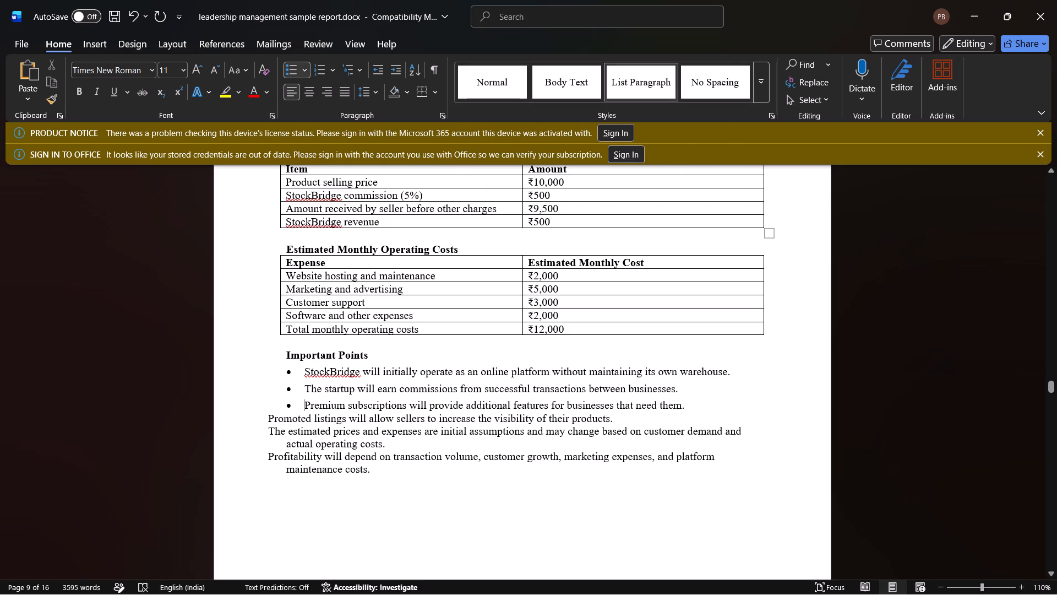
click(265, 419)
click(536, 14)
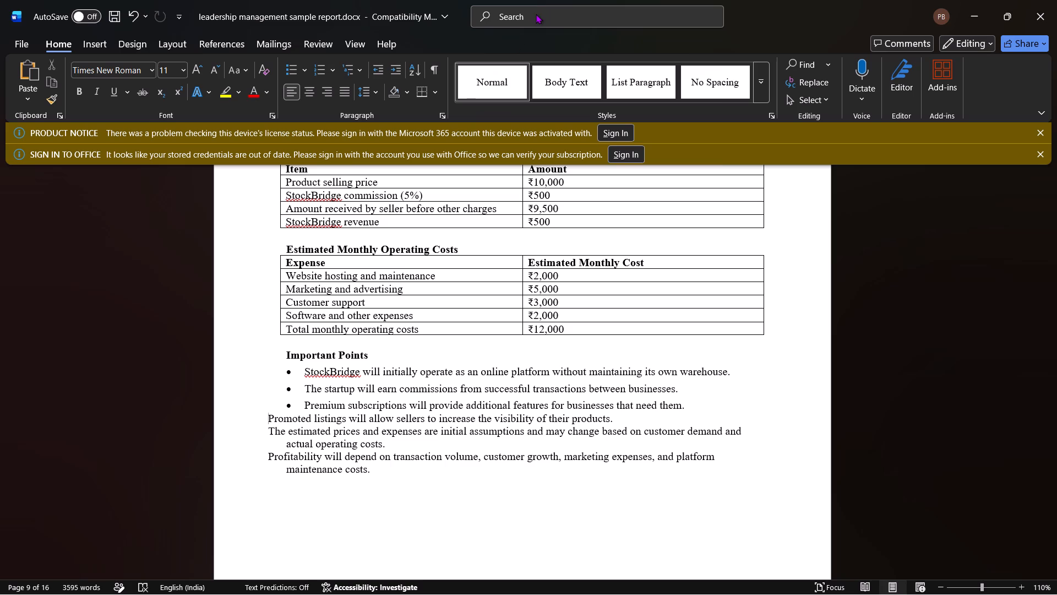
click(522, 61)
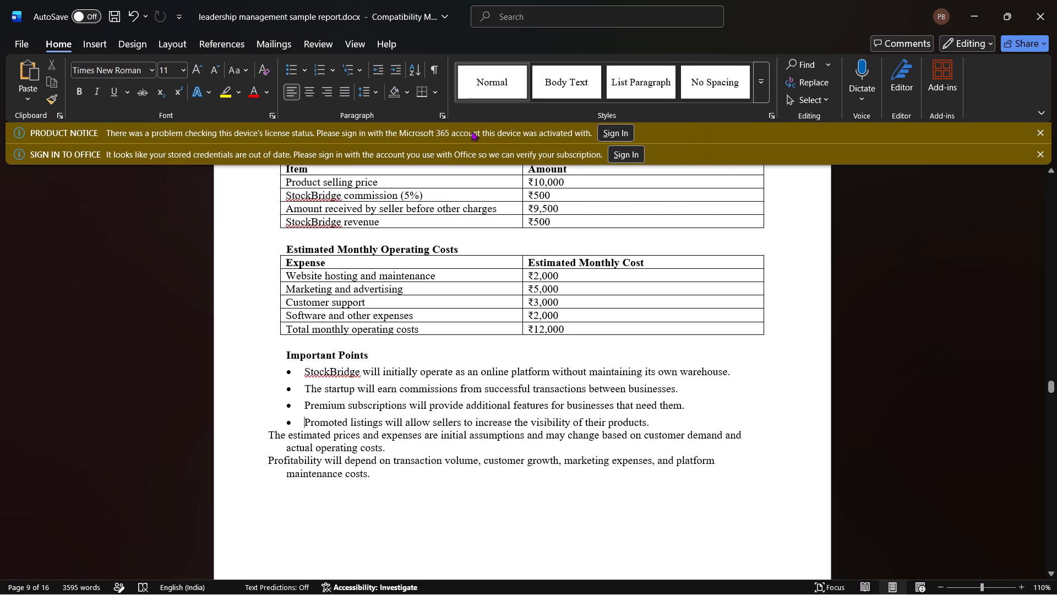
Apply bullet formatting to the "estimated prices and expenses" and "Profitability" lines under Important Points.
click(270, 430)
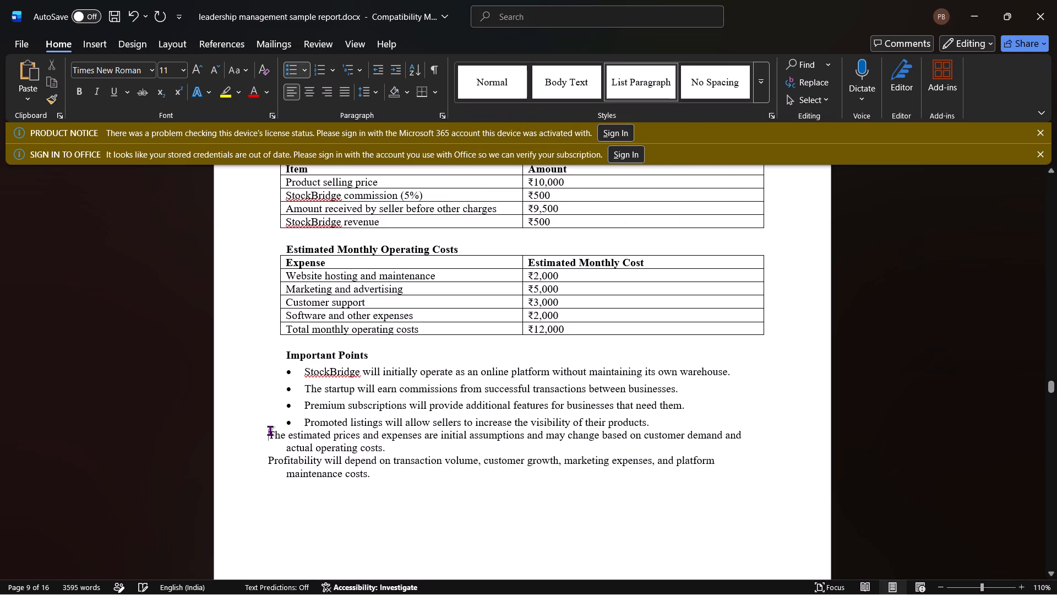
click(530, 15)
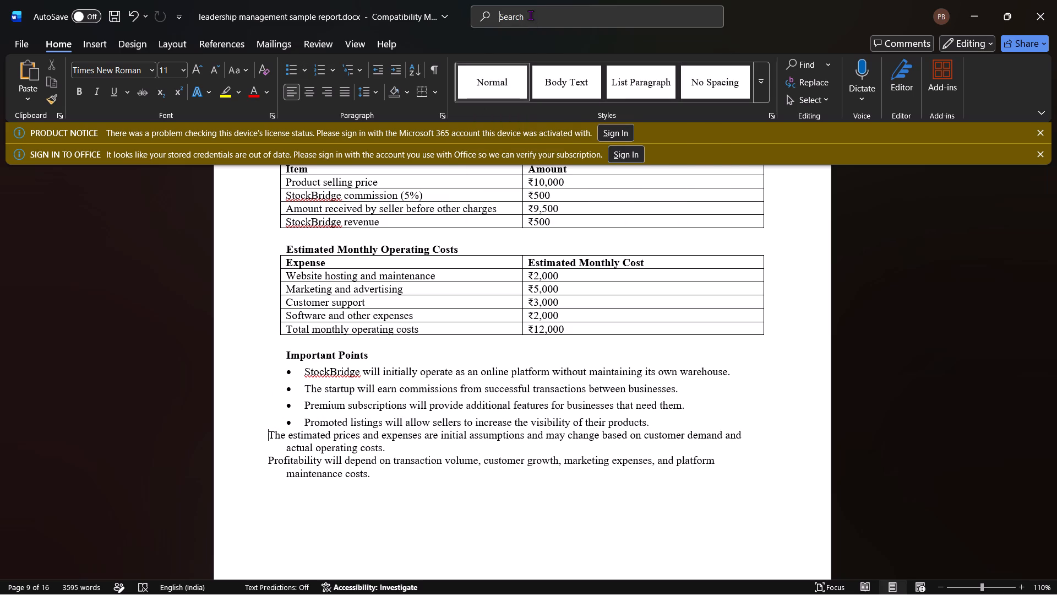
click(509, 58)
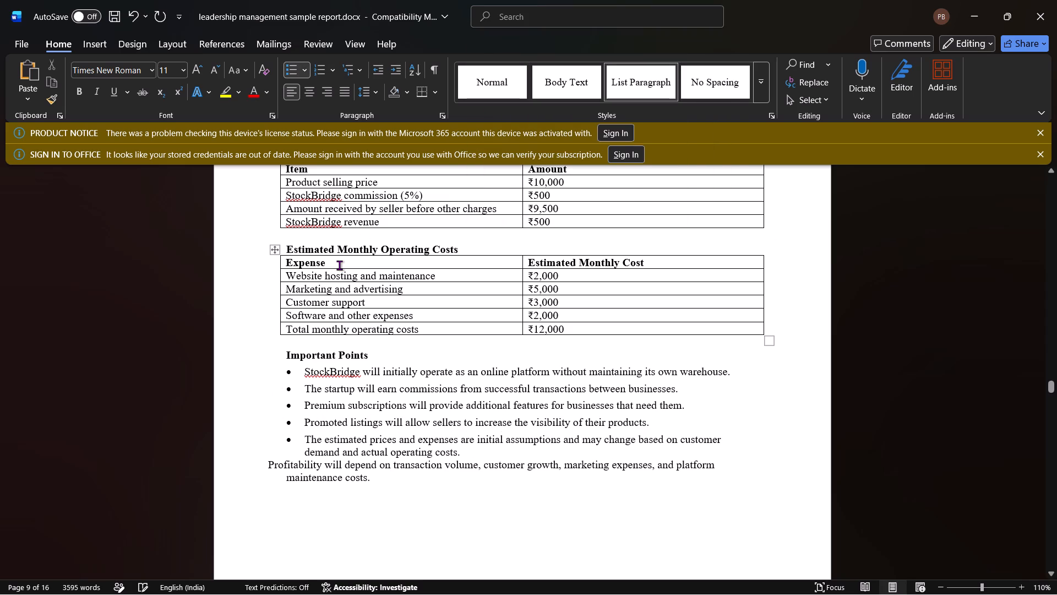
click(272, 459)
key(Left)
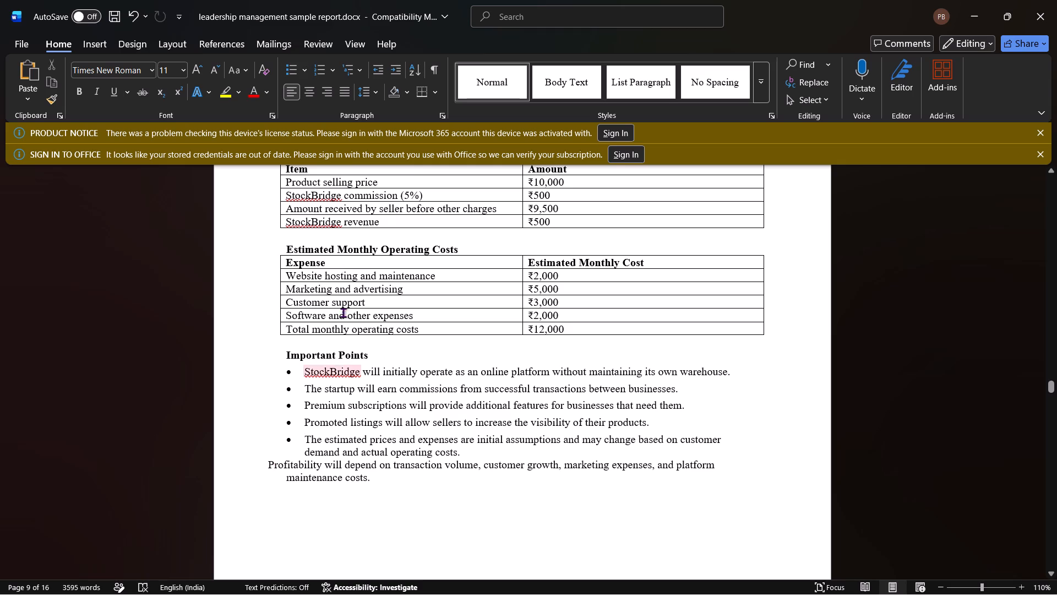
click(524, 26)
click(524, 14)
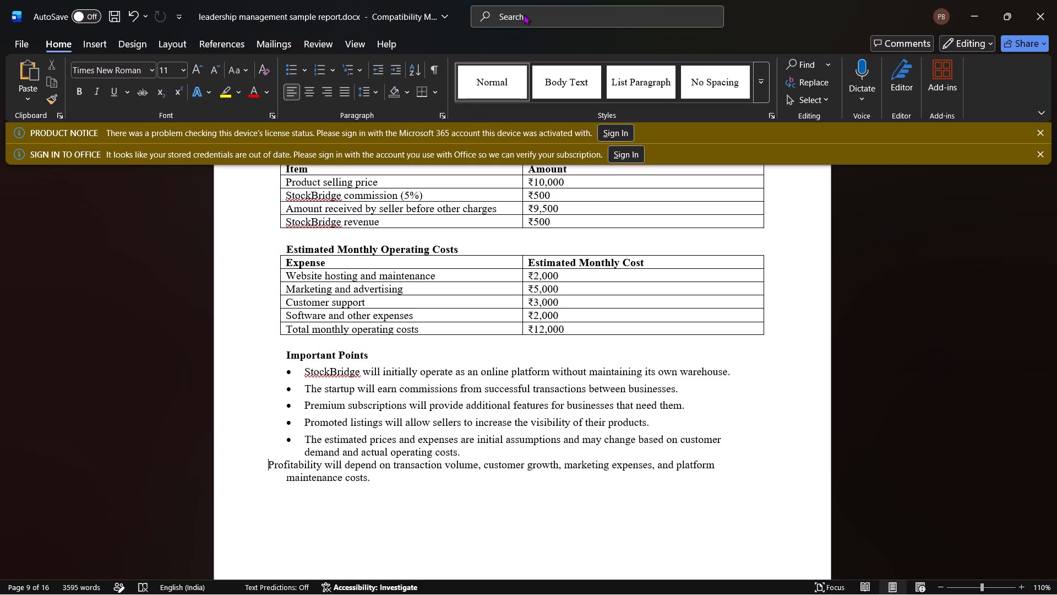
click(514, 55)
click(413, 487)
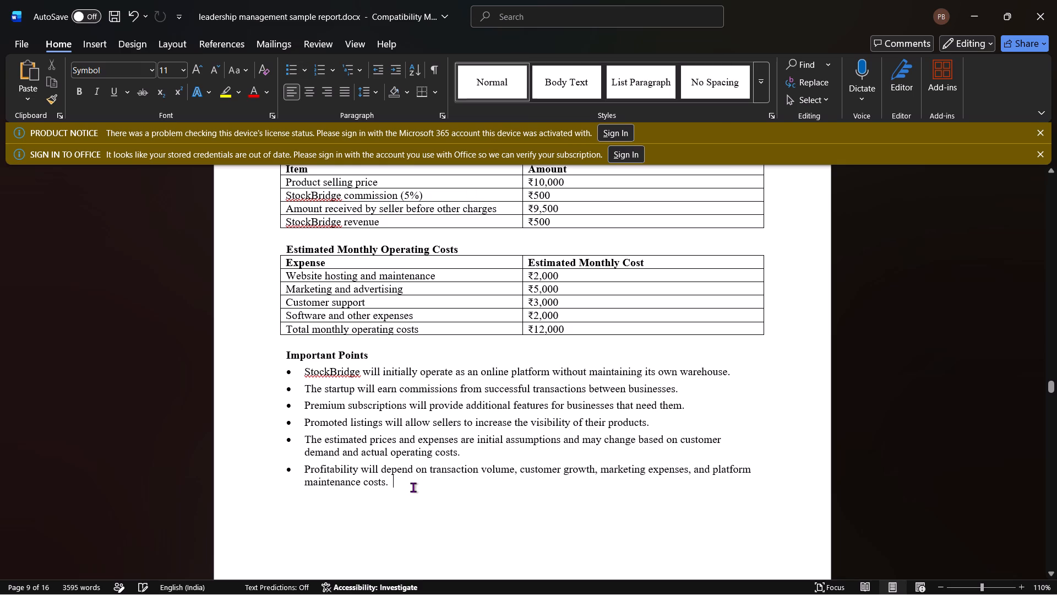
Turn on AutoSave for the report by uploading the file to OneDrive - Personal.
scroll(413, 487, down, 4)
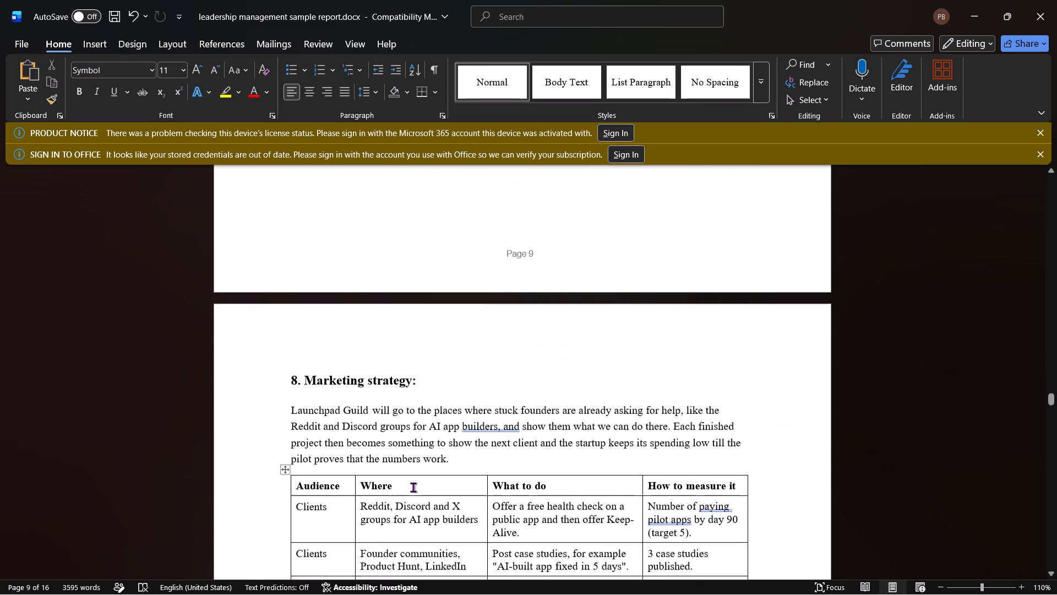
scroll(413, 487, down, 4)
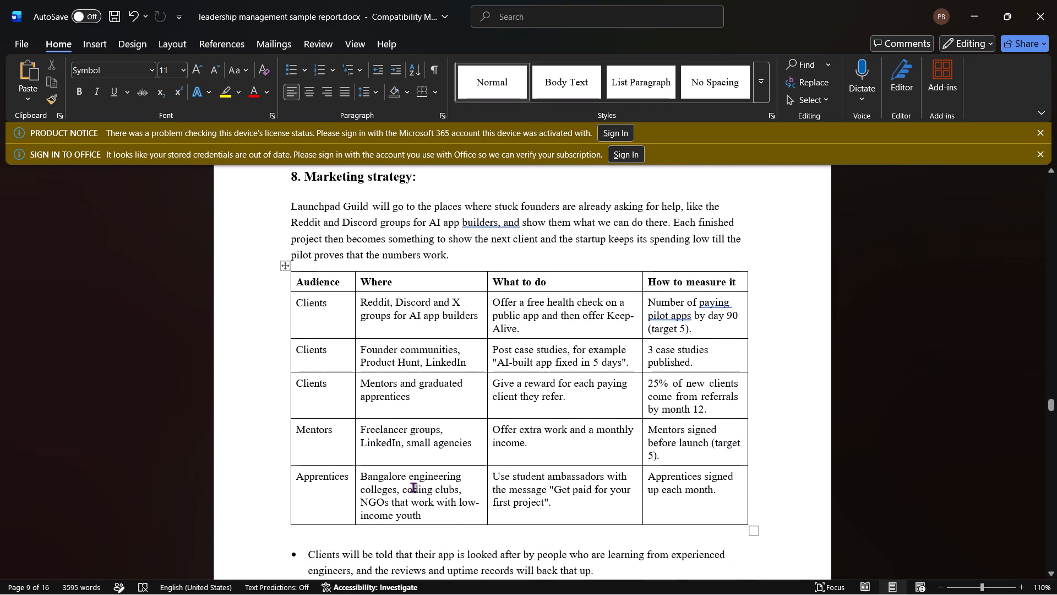
click(89, 15)
click(490, 254)
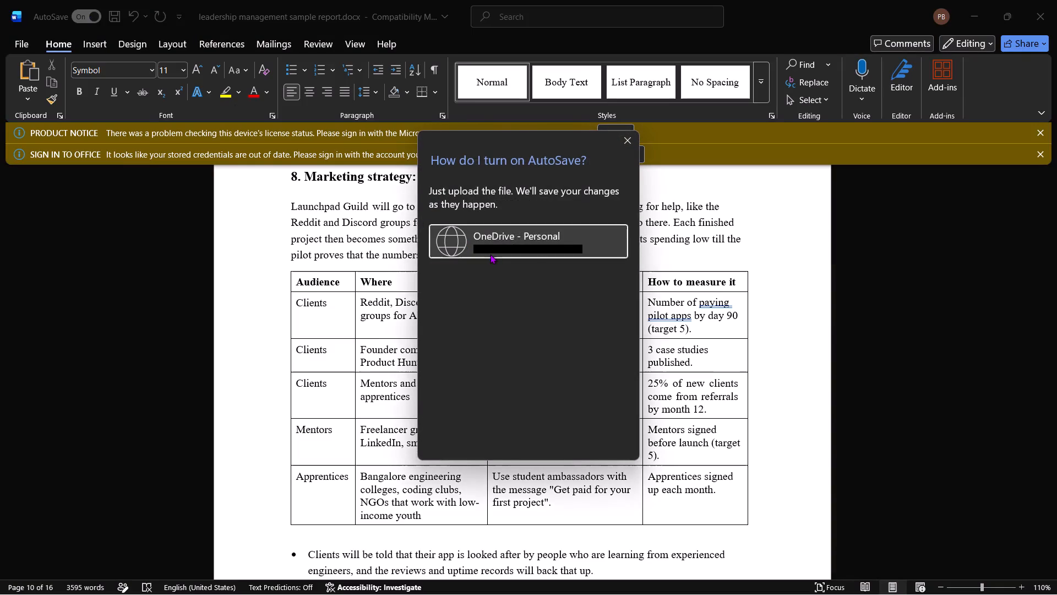
click(533, 252)
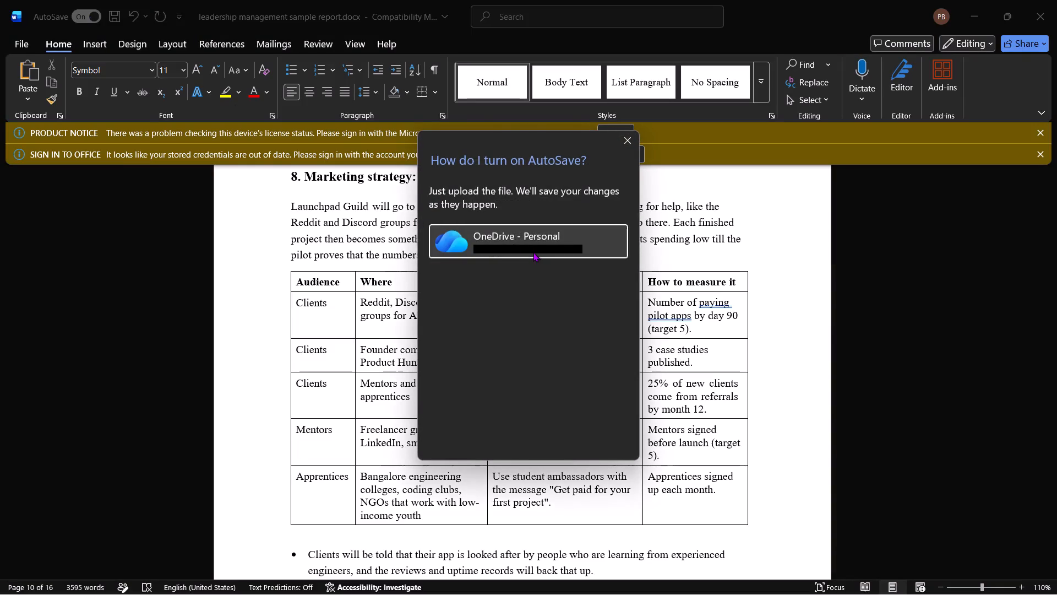
click(518, 247)
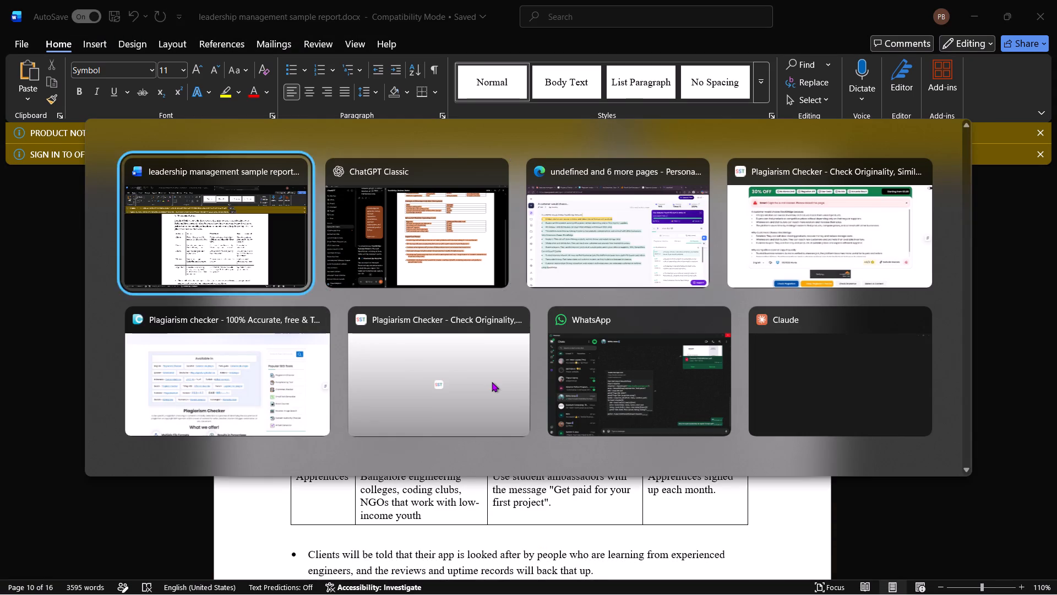
Start a Windows search with a term beginning with "s".
key(s)
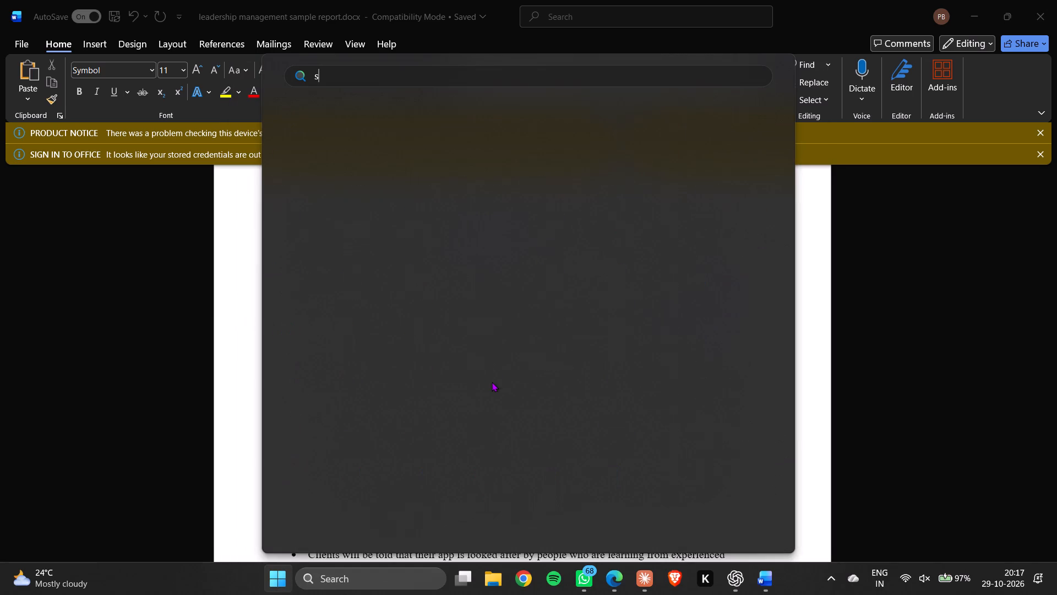
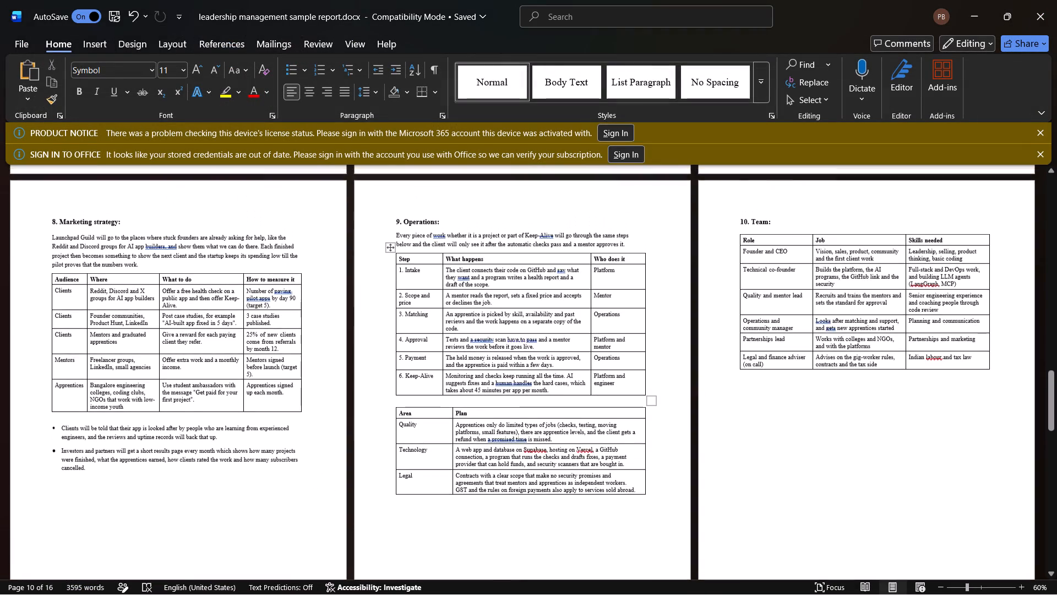
scroll(380, 247, up, 5)
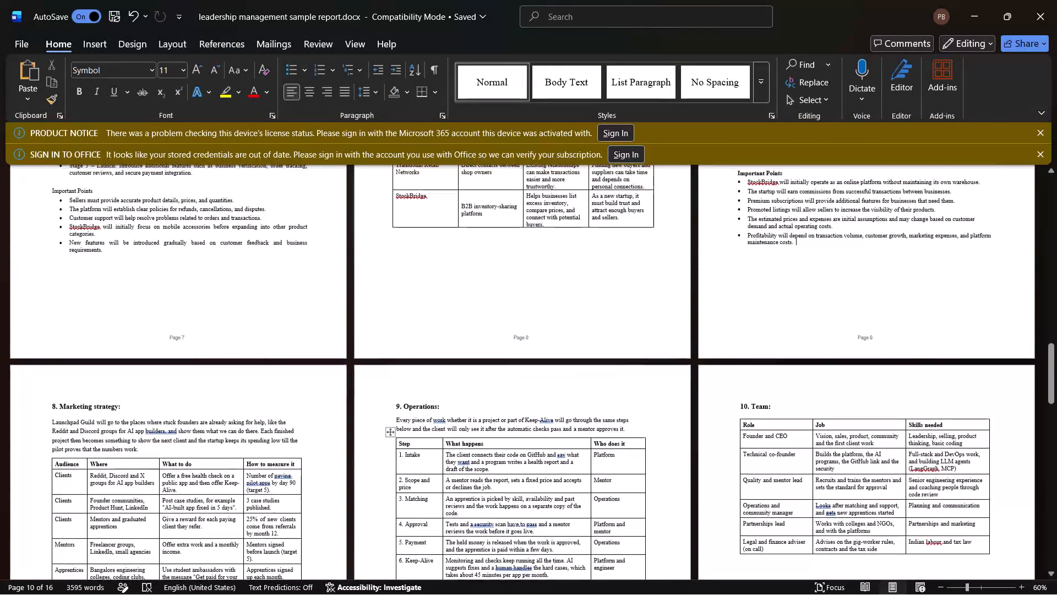
scroll(380, 247, up, 3)
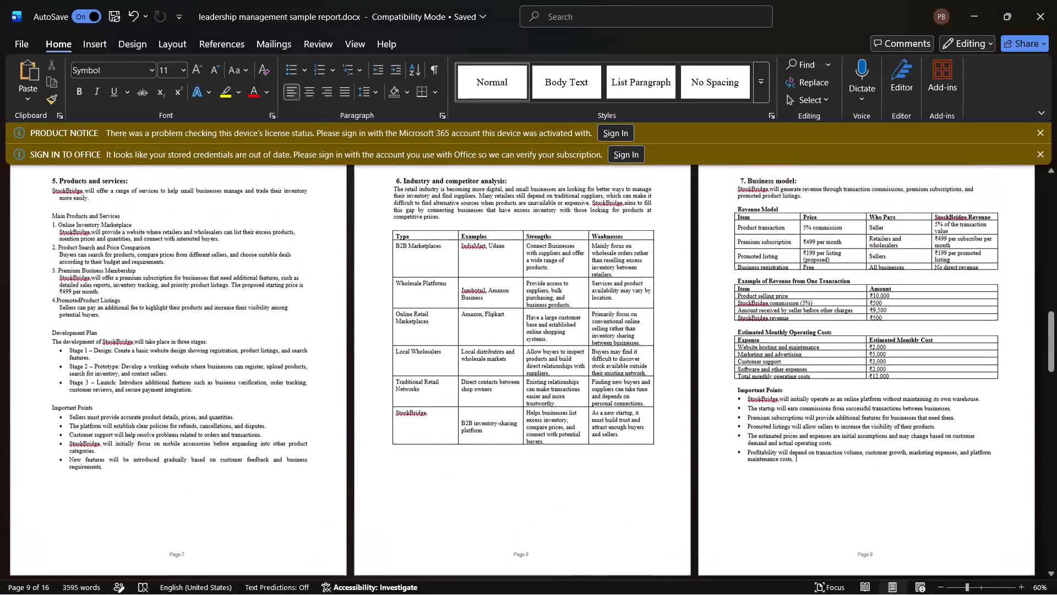
scroll(380, 247, up, 1)
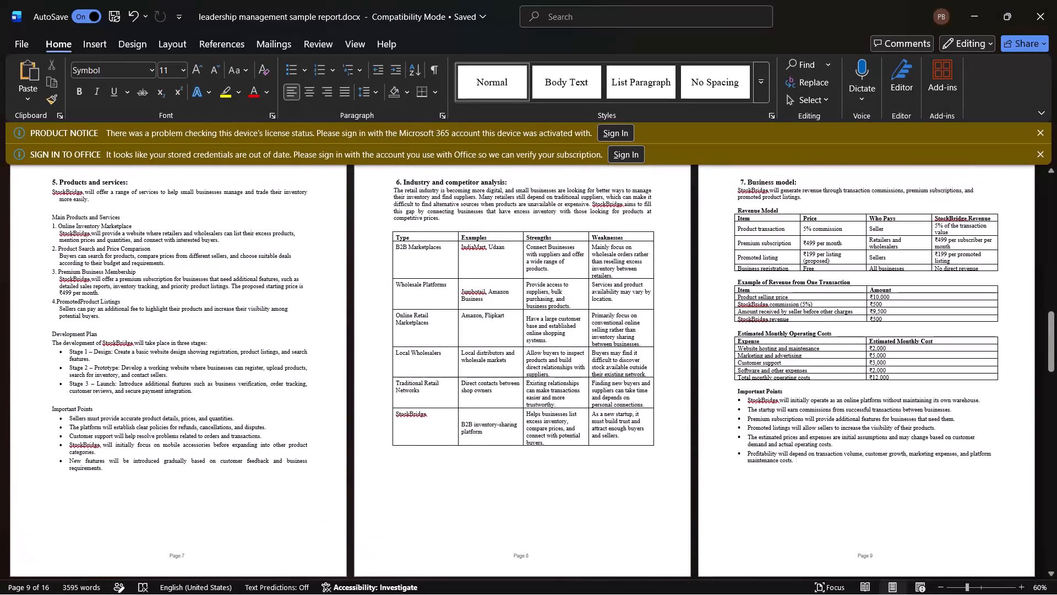
scroll(380, 247, down, 2)
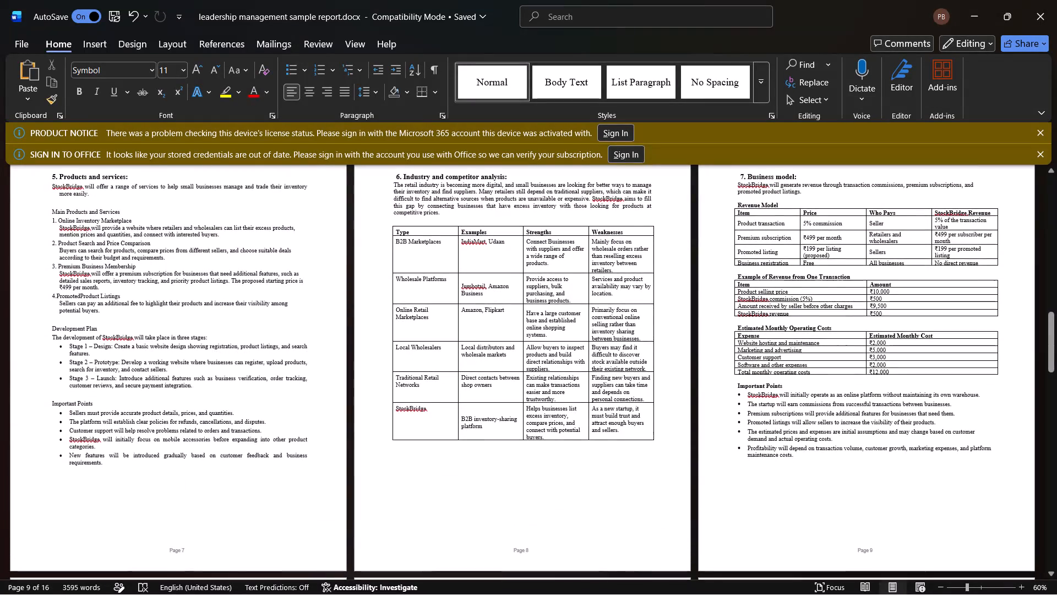
scroll(380, 247, down, 4)
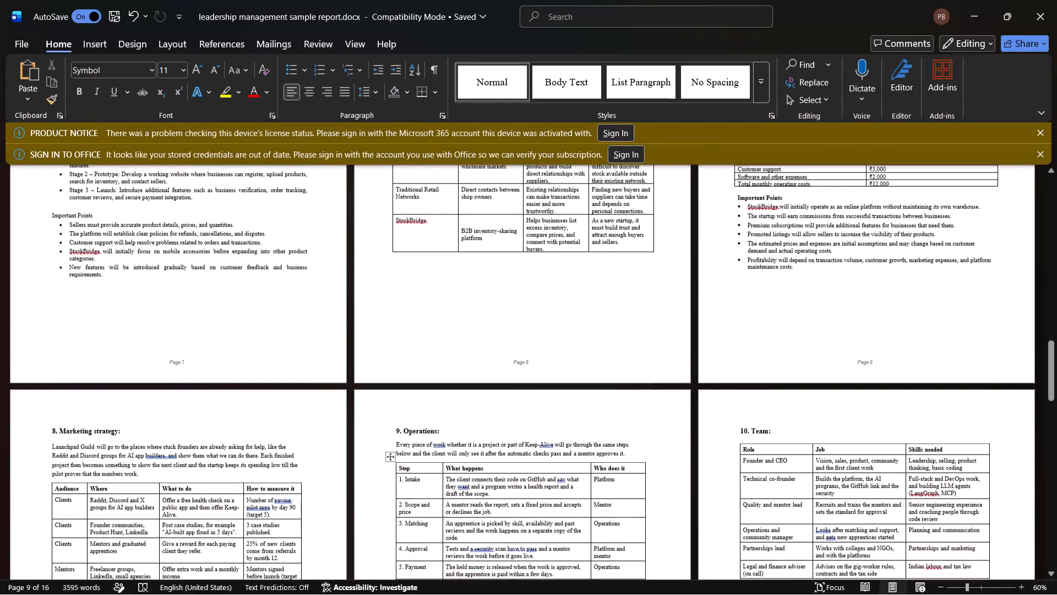
scroll(380, 247, down, 2)
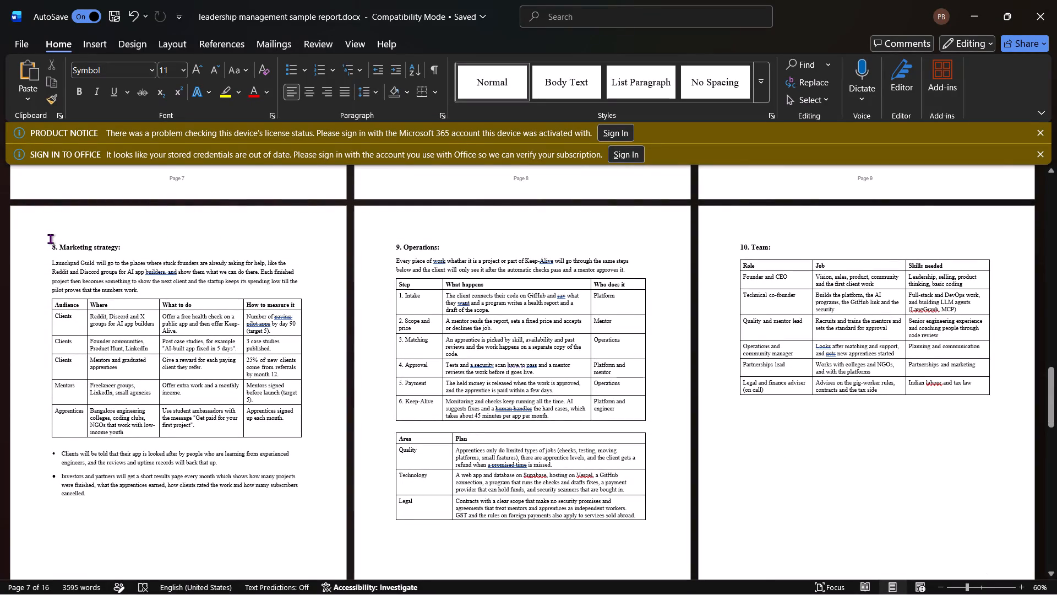
drag(50, 239, 146, 494)
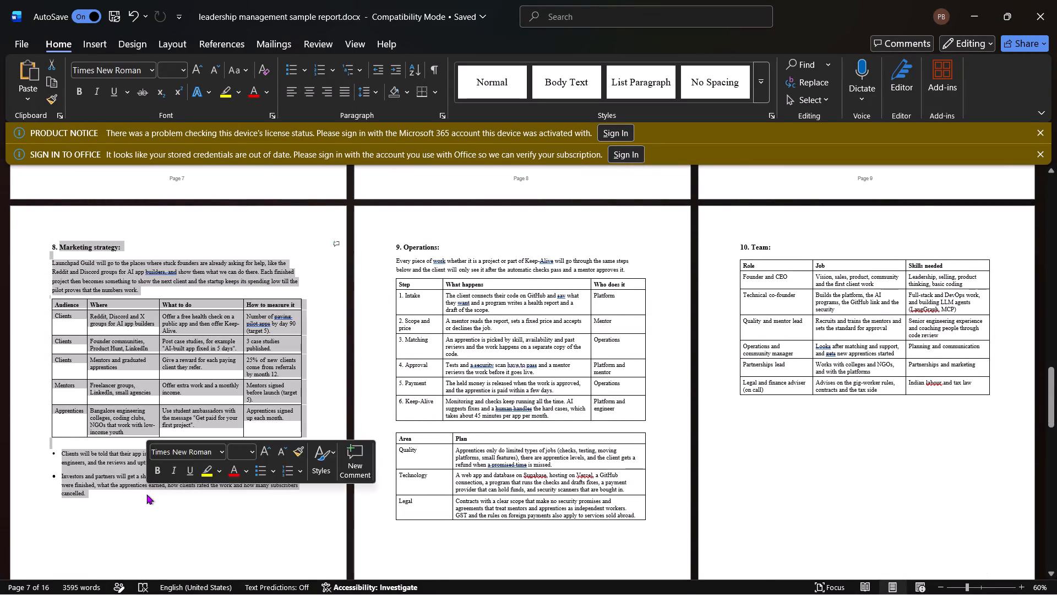
key(ctrl+c)
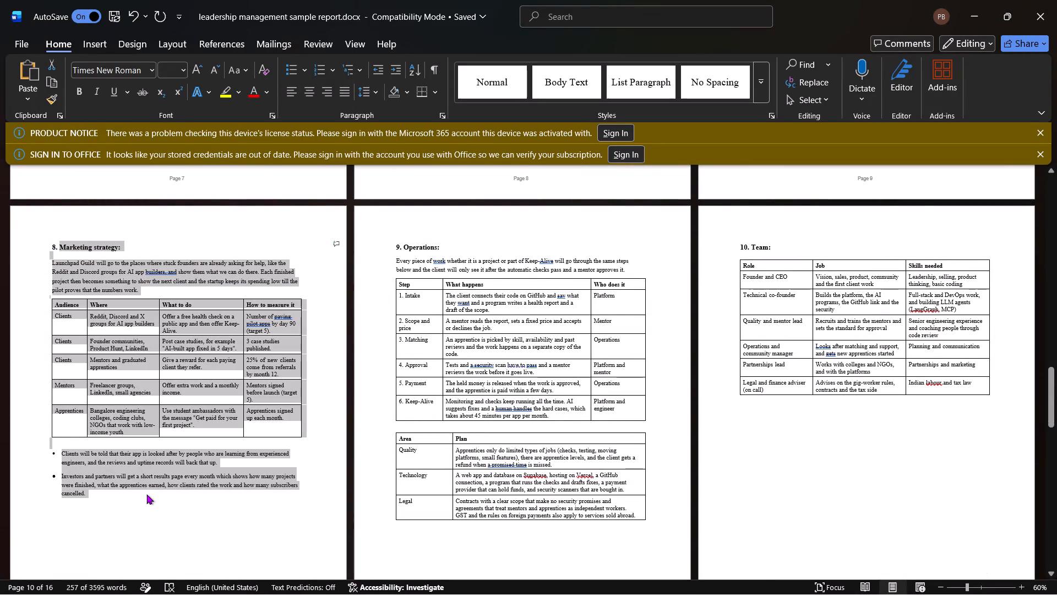
key(shift+super+s)
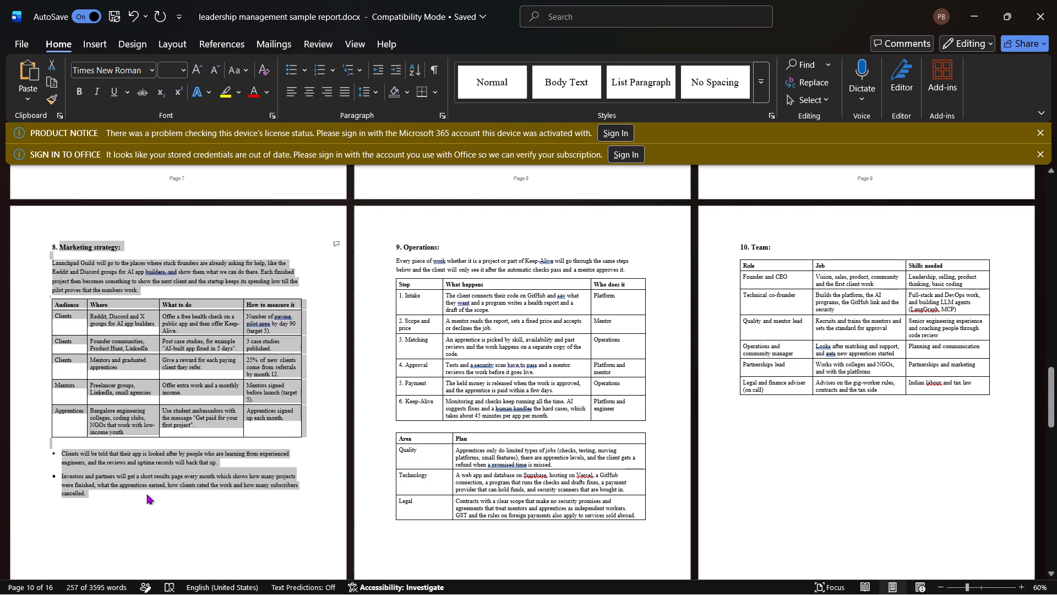
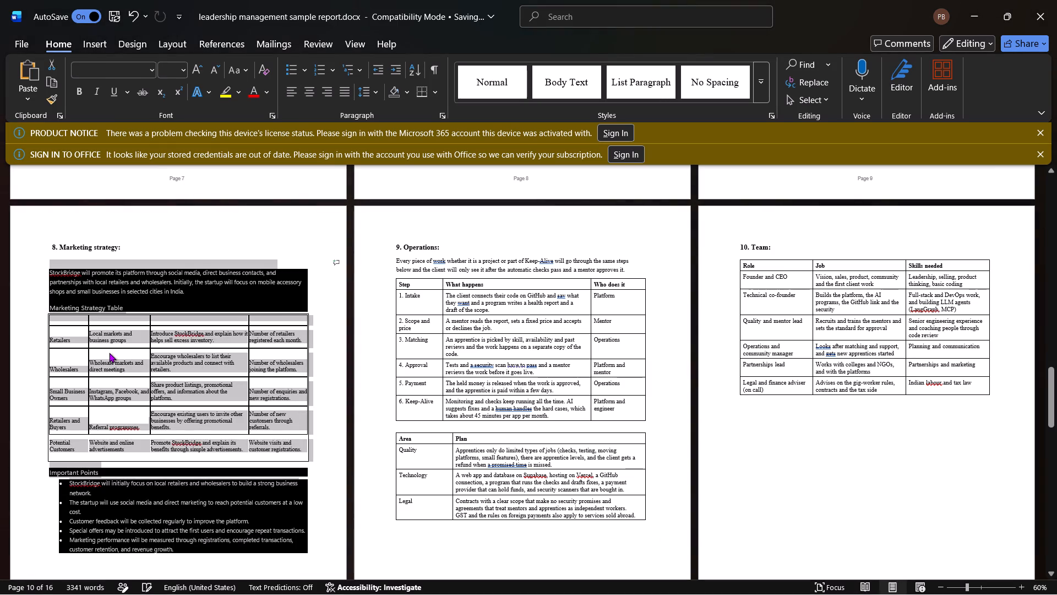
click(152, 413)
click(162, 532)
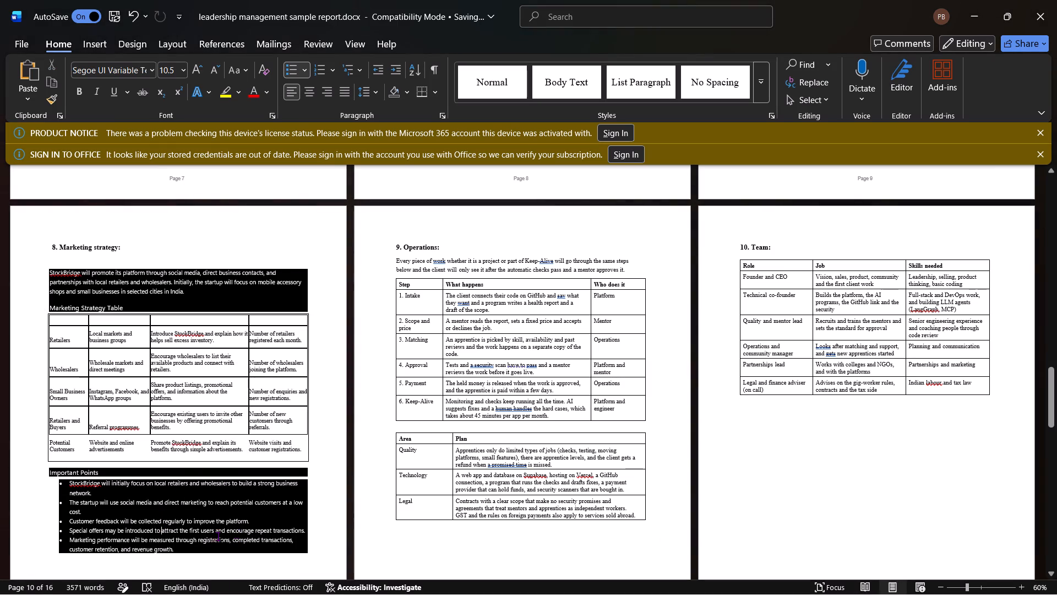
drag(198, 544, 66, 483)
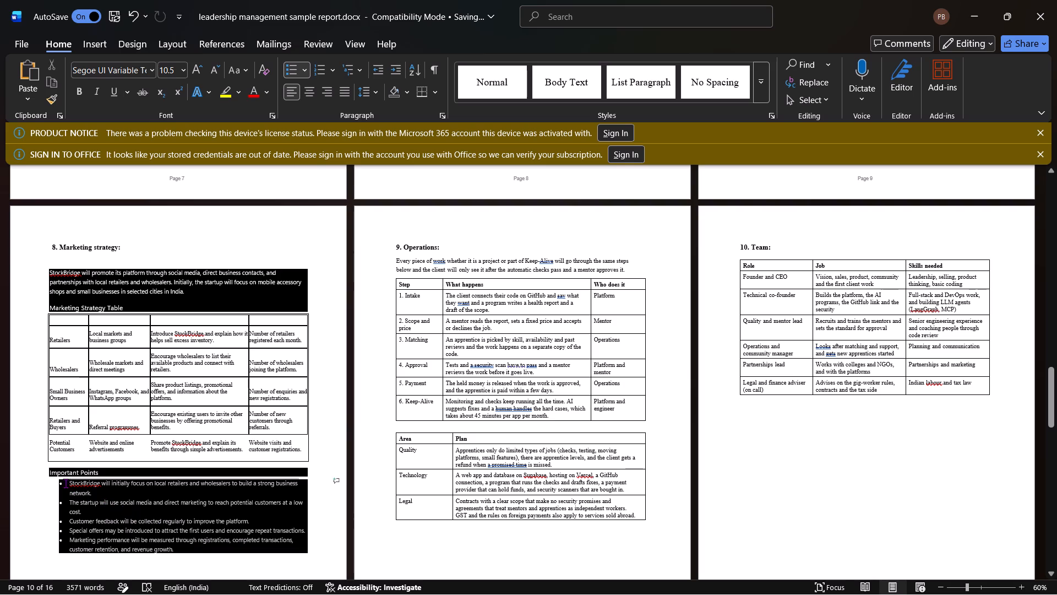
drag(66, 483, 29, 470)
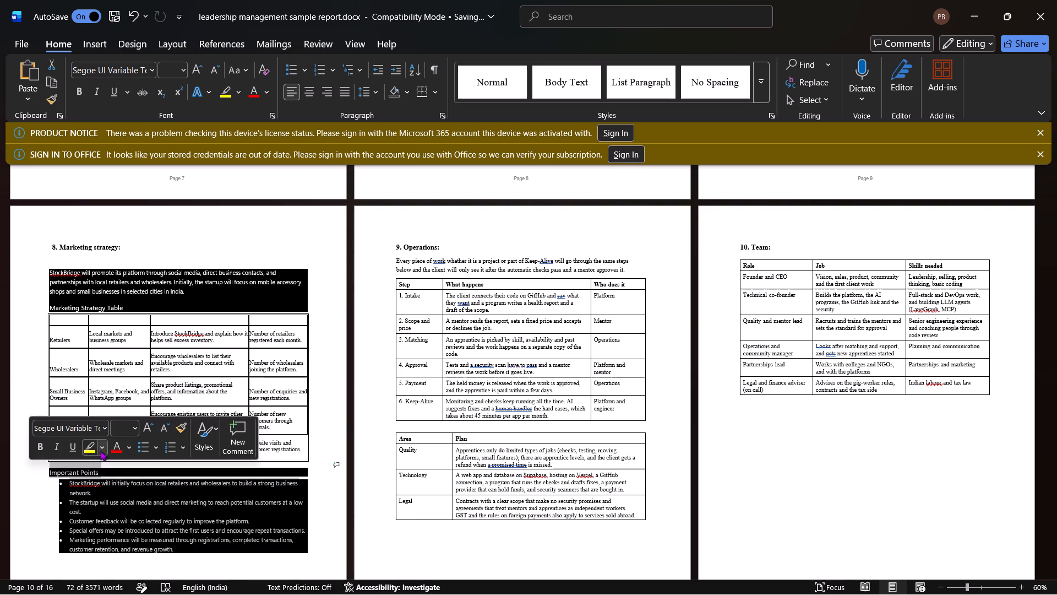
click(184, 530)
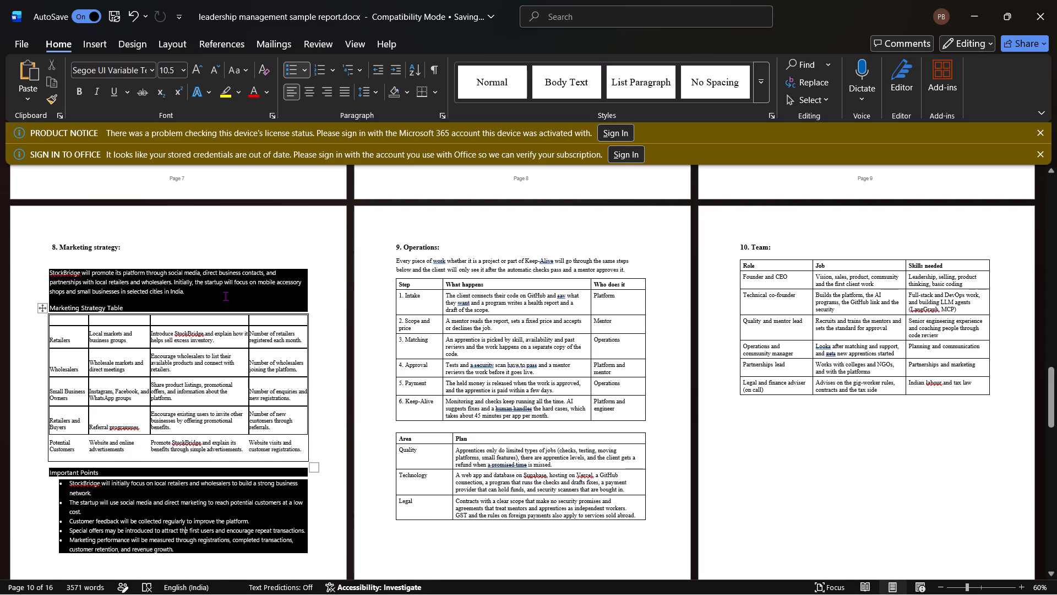
Delete the "Marketing Strategy Table" subheading above the section 8 table, together with the end of the intro paragraph after "shops an".
click(199, 304)
key(equal)
key(equal)
key(equal)
key(equal)
key(equal)
key(equal)
key(equal)
key(equal)
key(equal)
key(equal)
key(equal)
key(equal)
key(equal)
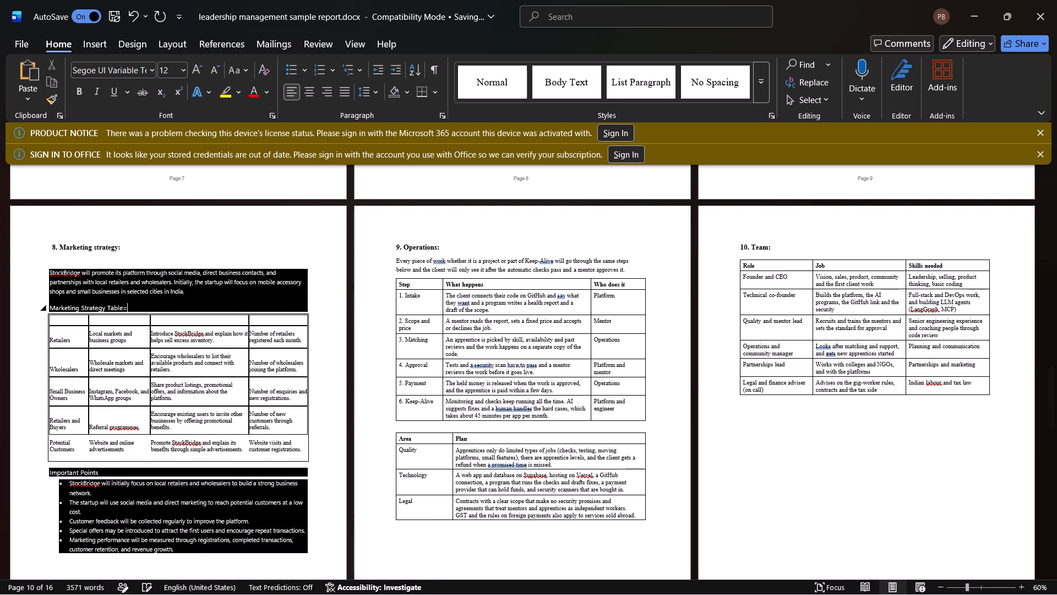
key(BackSpace)
key(BackSpace)
key(BackSpace)
key(BackSpace)
key(BackSpace)
key(BackSpace)
key(BackSpace)
key(BackSpace)
key(BackSpace)
key(BackSpace)
key(BackSpace)
key(BackSpace)
key(BackSpace)
key(BackSpace)
key(BackSpace)
key(BackSpace)
key(BackSpace)
key(BackSpace)
key(BackSpace)
key(BackSpace)
key(BackSpace)
key(BackSpace)
key(BackSpace)
key(BackSpace)
key(BackSpace)
key(BackSpace)
key(BackSpace)
key(BackSpace)
key(BackSpace)
key(BackSpace)
key(BackSpace)
key(BackSpace)
key(BackSpace)
key(BackSpace)
key(BackSpace)
key(BackSpace)
key(BackSpace)
key(BackSpace)
key(BackSpace)
key(BackSpace)
key(BackSpace)
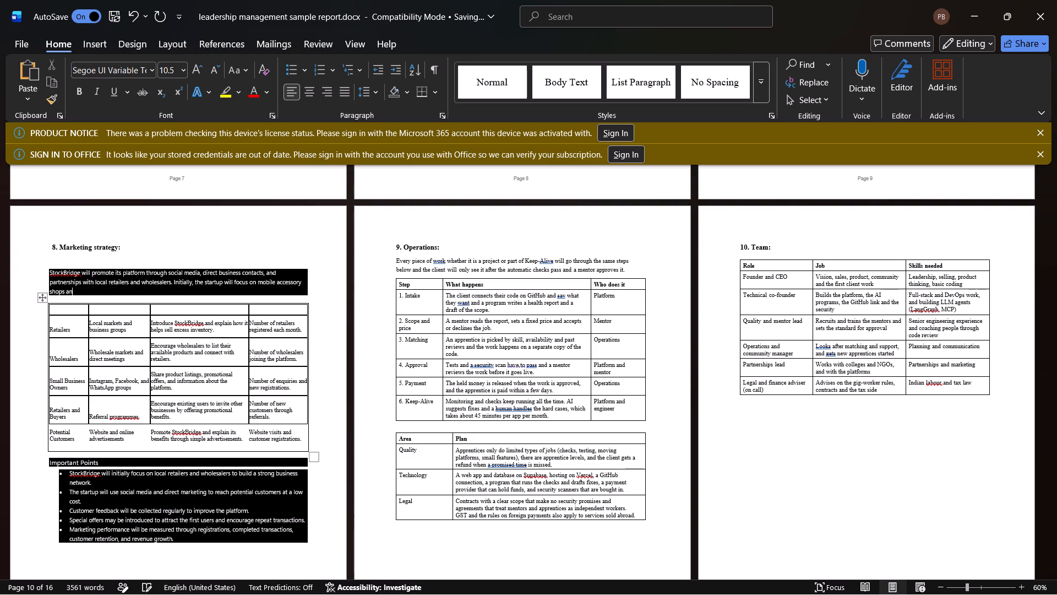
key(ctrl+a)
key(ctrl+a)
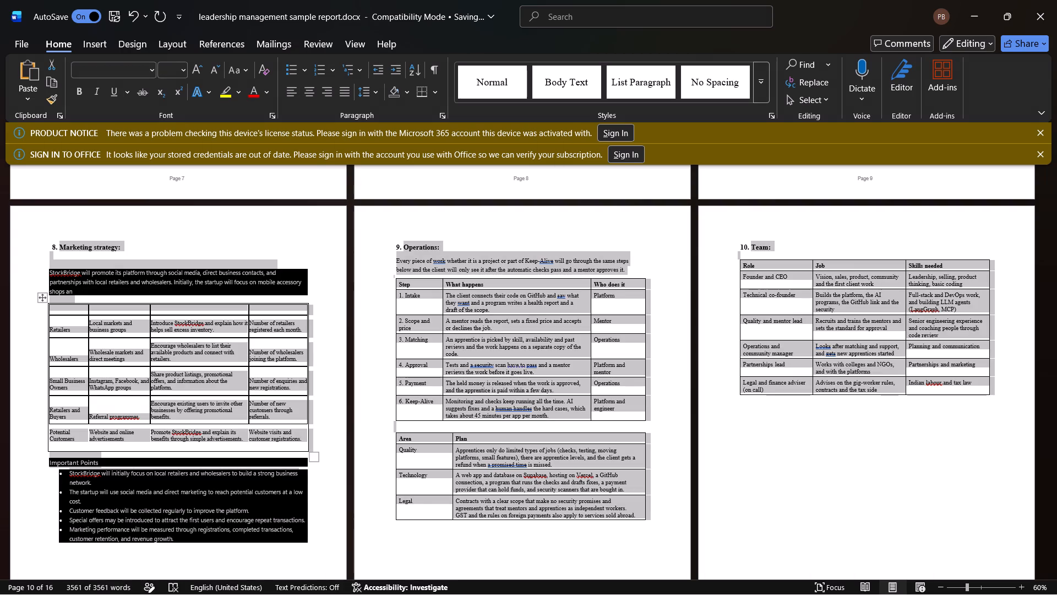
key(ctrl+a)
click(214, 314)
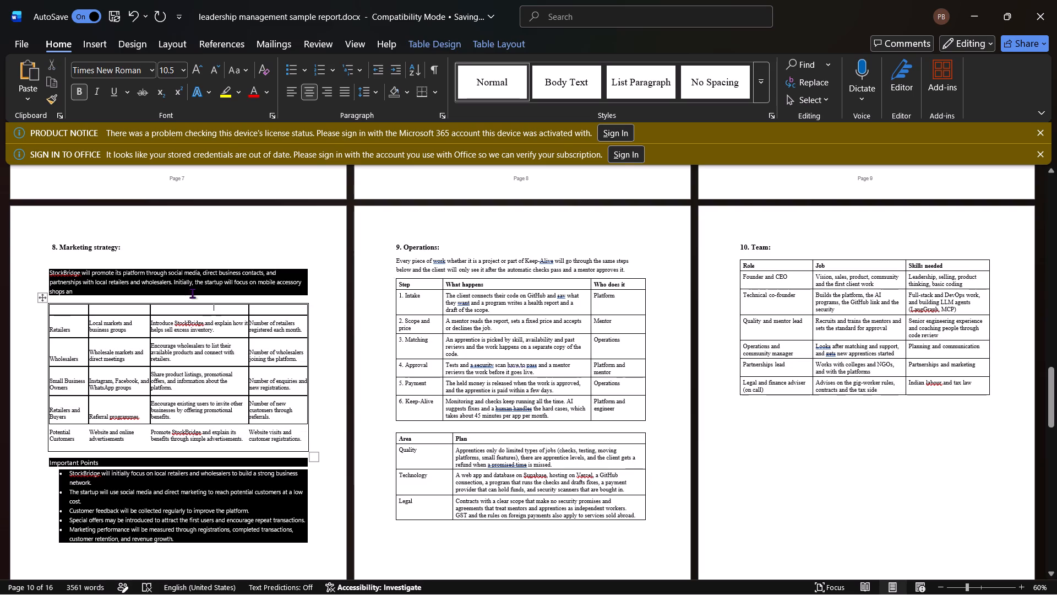
Delete the remaining StockBridge intro text above the section 8 table, and undo the removal of the blank line there.
click(170, 287)
drag(111, 288, 84, 282)
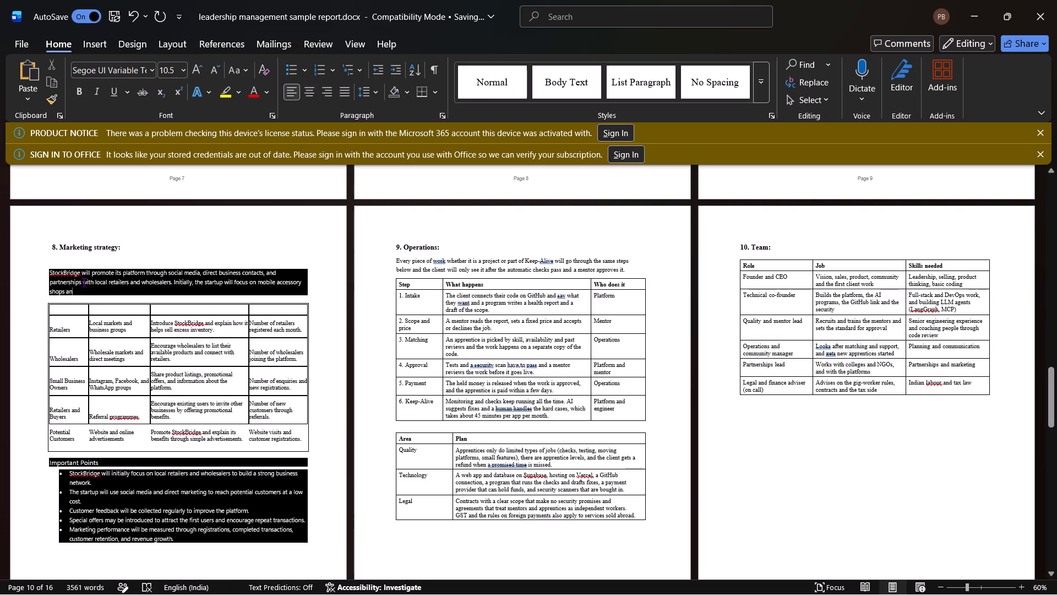
drag(84, 282, 58, 274)
key(BackSpace)
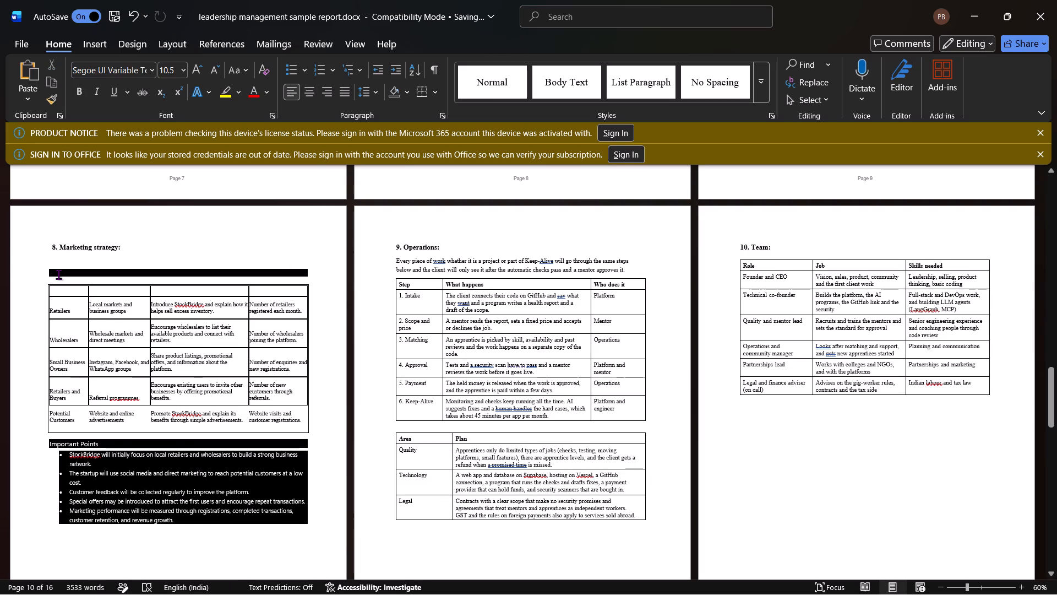
key(BackSpace)
key(BackSpace)
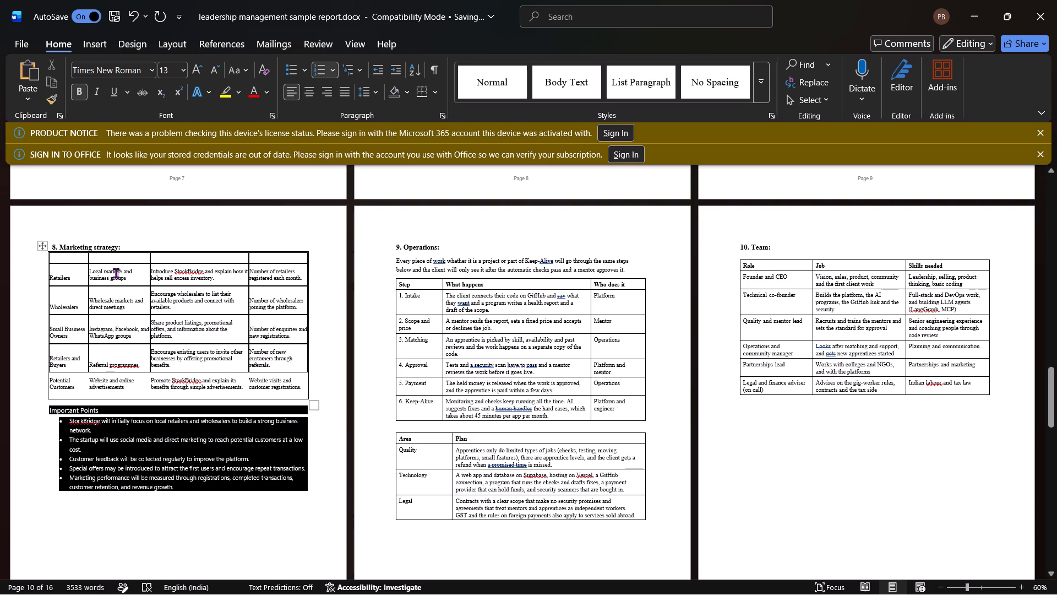
key(ctrl+z)
click(185, 275)
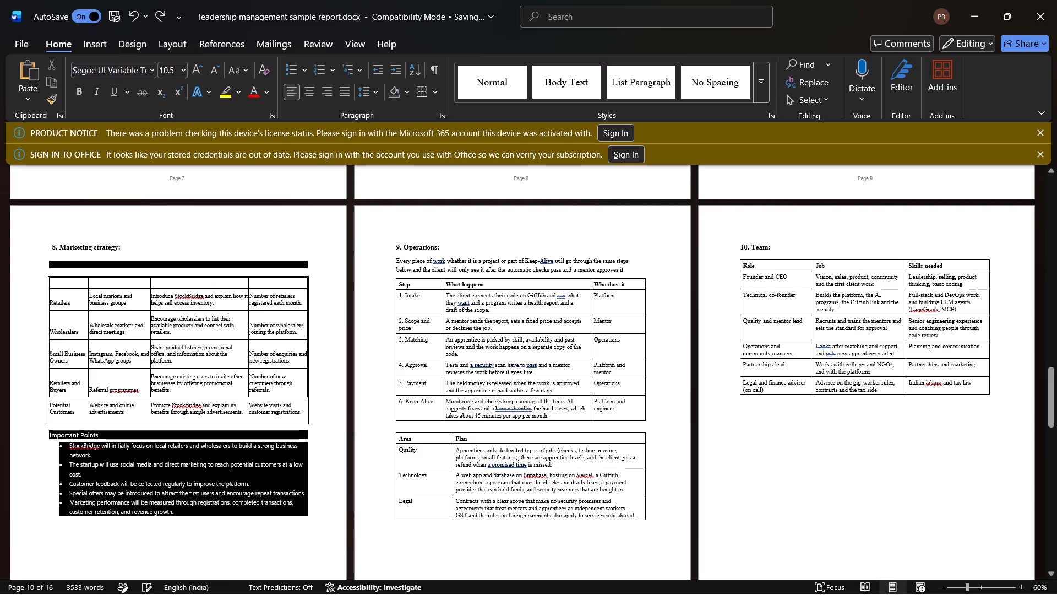